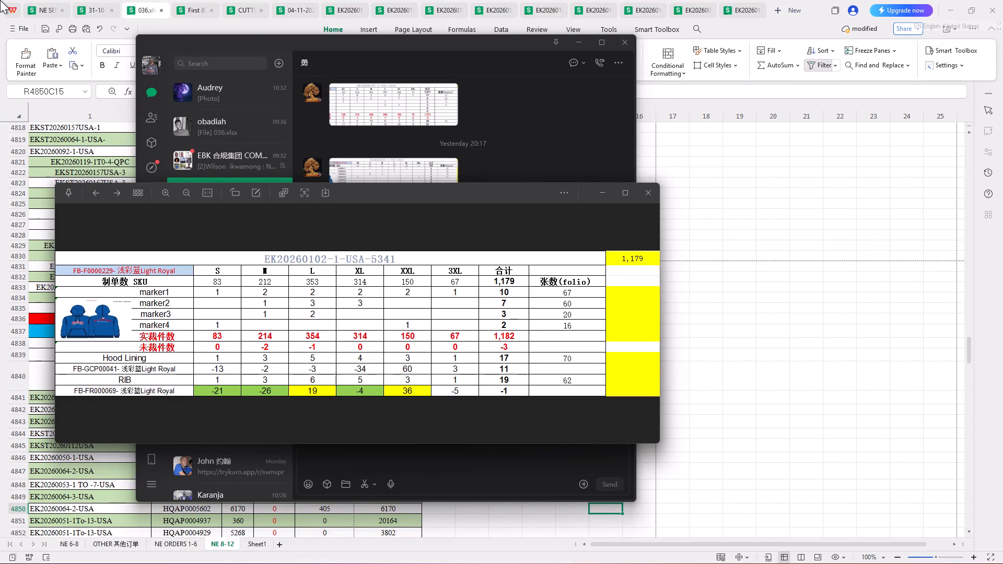
Minimise the enlarged image preview and the WeChat chat window.
{"action": "left_click", "coordinate": [609, 197]}
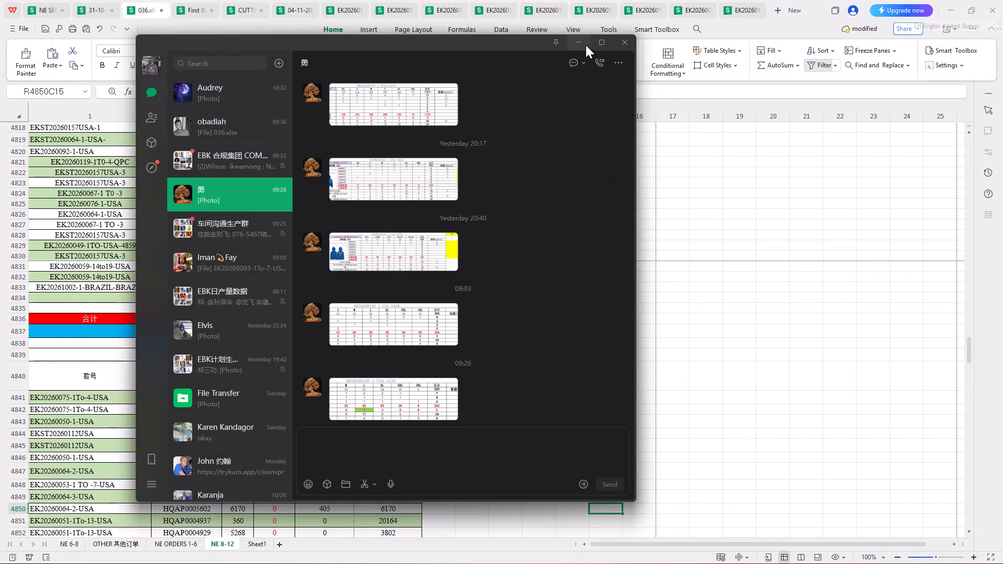
{"action": "left_click", "coordinate": [585, 45]}
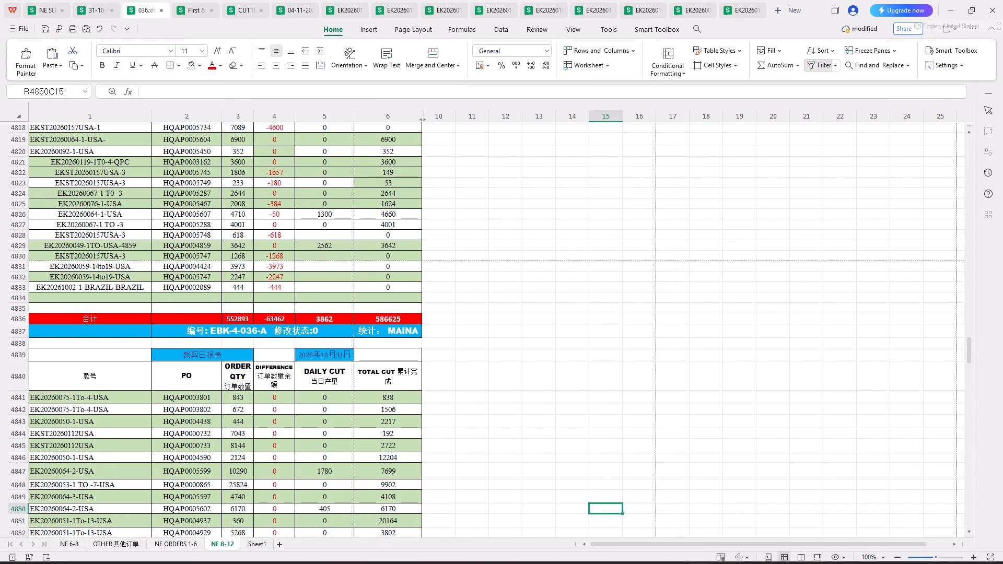
Switch to UTime Master in Chrome and open the First & Last transaction report in the attendance module.
{"action": "left_click", "coordinate": [773, 483]}
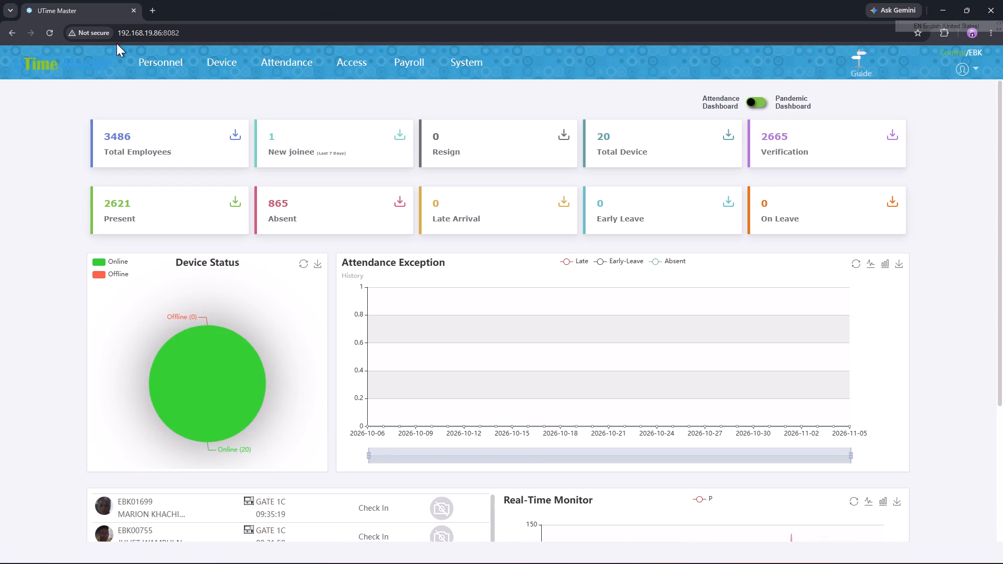
{"action": "left_click", "coordinate": [291, 64]}
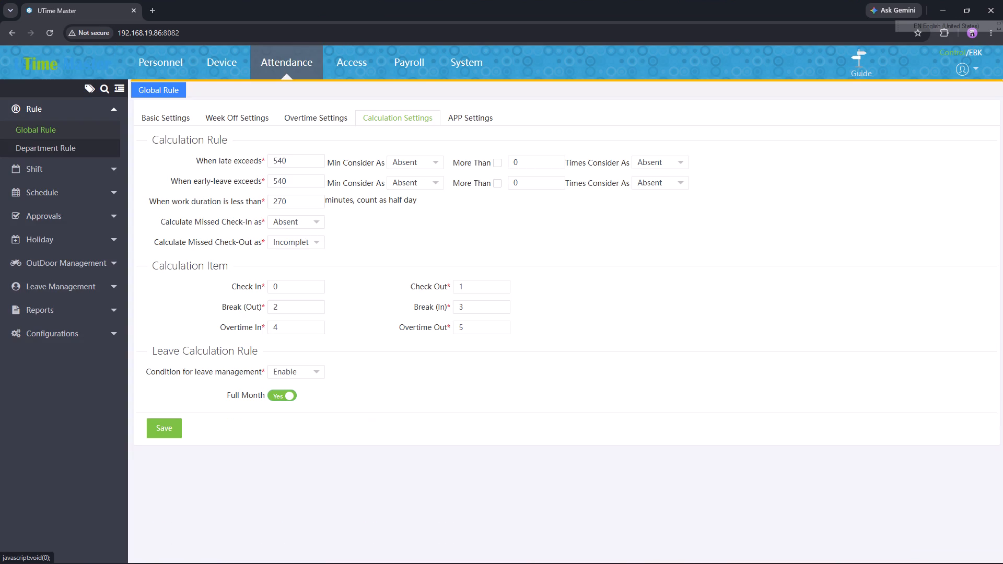
{"action": "left_click_drag", "start_coordinate": [117, 311], "coordinate": [114, 315]}
{"action": "left_click", "coordinate": [118, 312]}
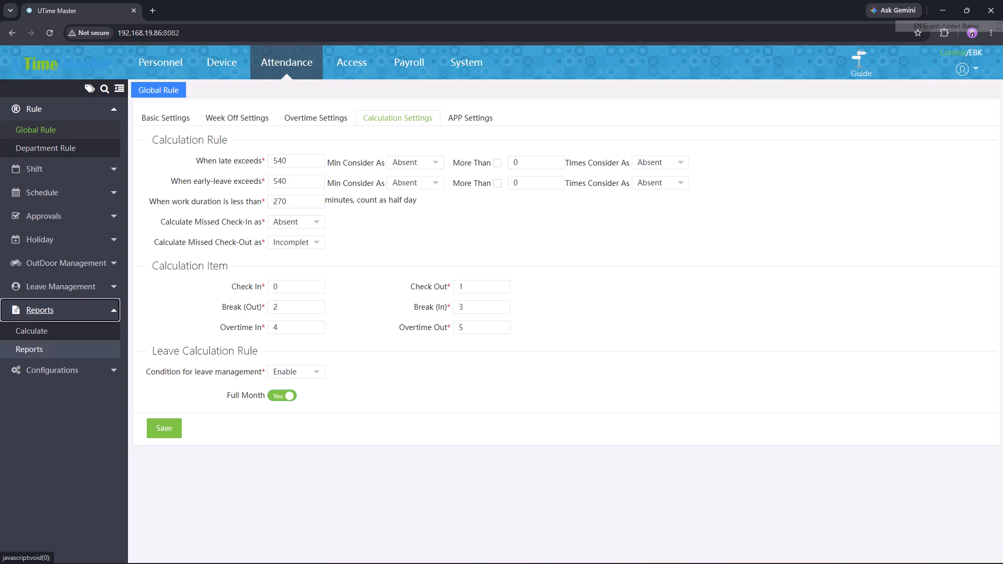
{"action": "left_click", "coordinate": [60, 346]}
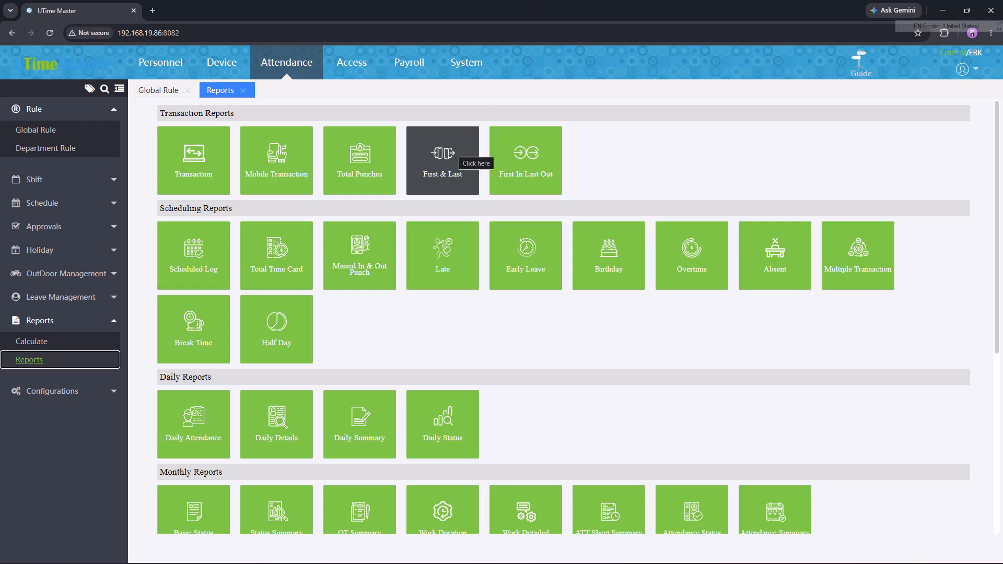
{"action": "left_click", "coordinate": [453, 149]}
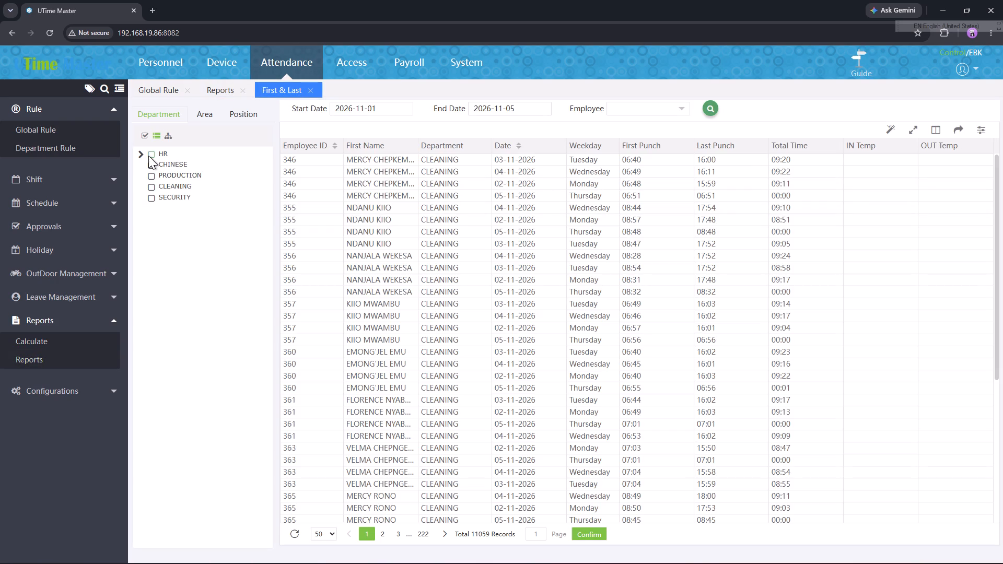
Expand the HR department and include the CHINESE, PRODUCTION, CLEANING and SECURITY departments in the report filter.
{"action": "left_click", "coordinate": [145, 157]}
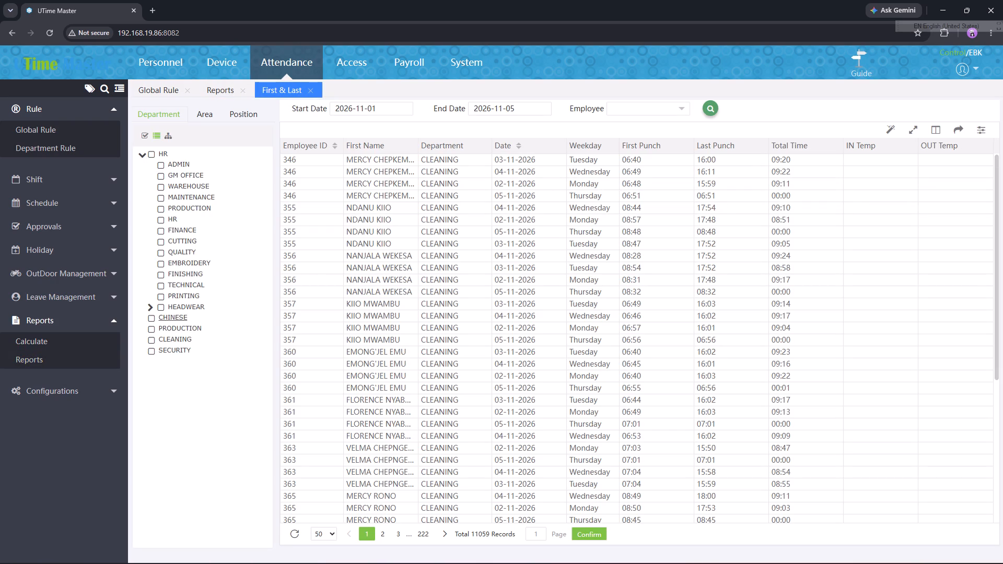
{"action": "left_click", "coordinate": [156, 321]}
{"action": "left_click", "coordinate": [156, 328]}
{"action": "left_click", "coordinate": [155, 336]}
{"action": "left_click", "coordinate": [151, 347]}
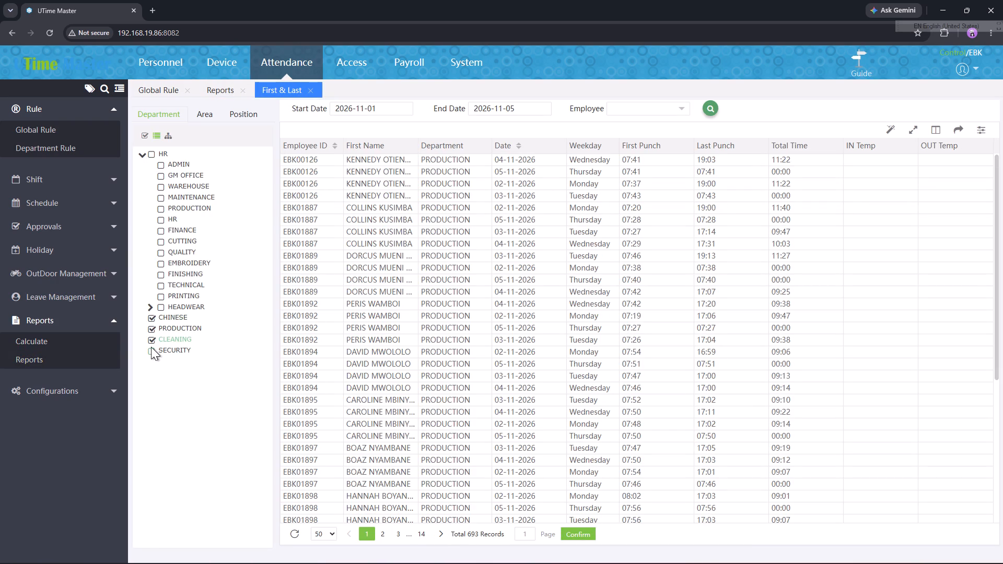
Add every sub-department of HR, from ADMIN through HEADWEAR, to the report filter and run the search.
{"action": "left_click", "coordinate": [180, 164]}
{"action": "left_click", "coordinate": [178, 173]}
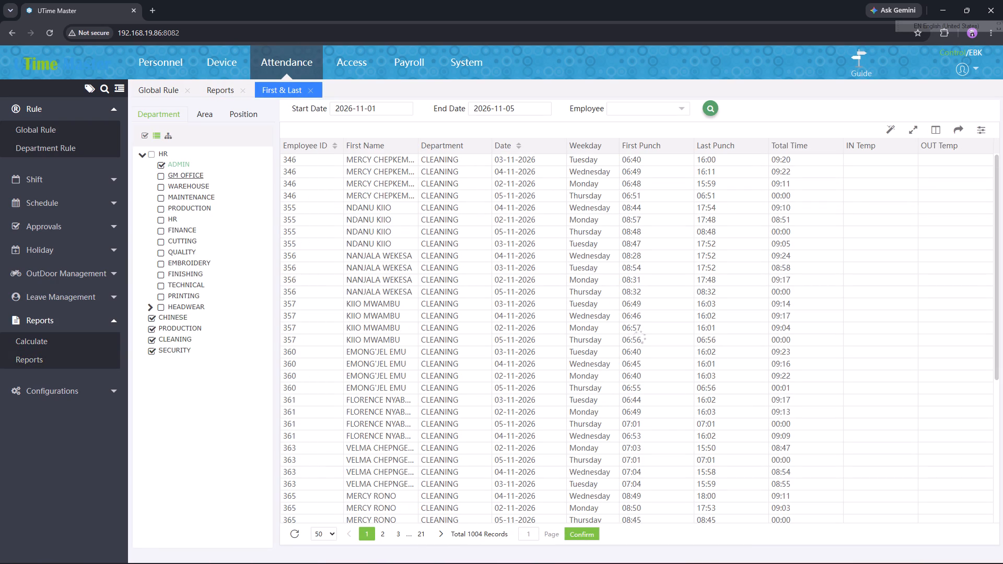
{"action": "left_click", "coordinate": [177, 184]}
{"action": "left_click", "coordinate": [174, 194]}
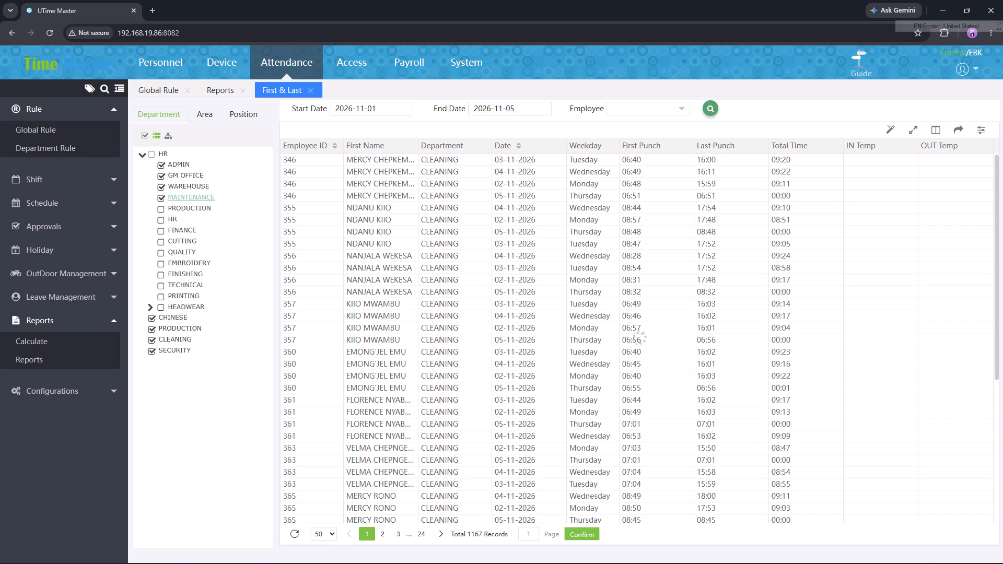
{"action": "left_click", "coordinate": [173, 205]}
{"action": "left_click", "coordinate": [171, 220]}
{"action": "left_click", "coordinate": [173, 231]}
{"action": "left_click", "coordinate": [173, 243]}
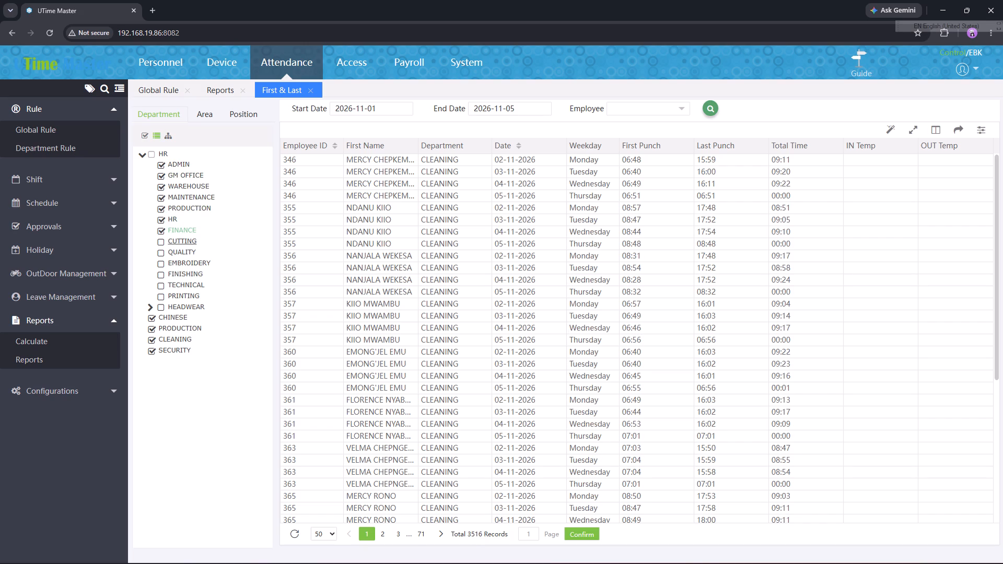
{"action": "left_click", "coordinate": [174, 252]}
{"action": "left_click", "coordinate": [178, 261]}
{"action": "left_click", "coordinate": [158, 273]}
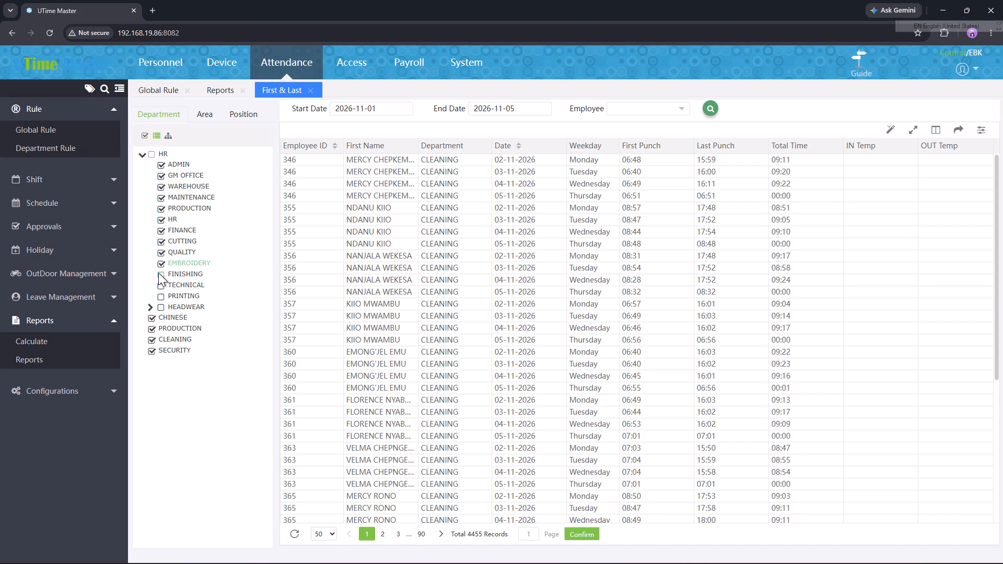
{"action": "left_click", "coordinate": [160, 284]}
{"action": "left_click", "coordinate": [160, 291]}
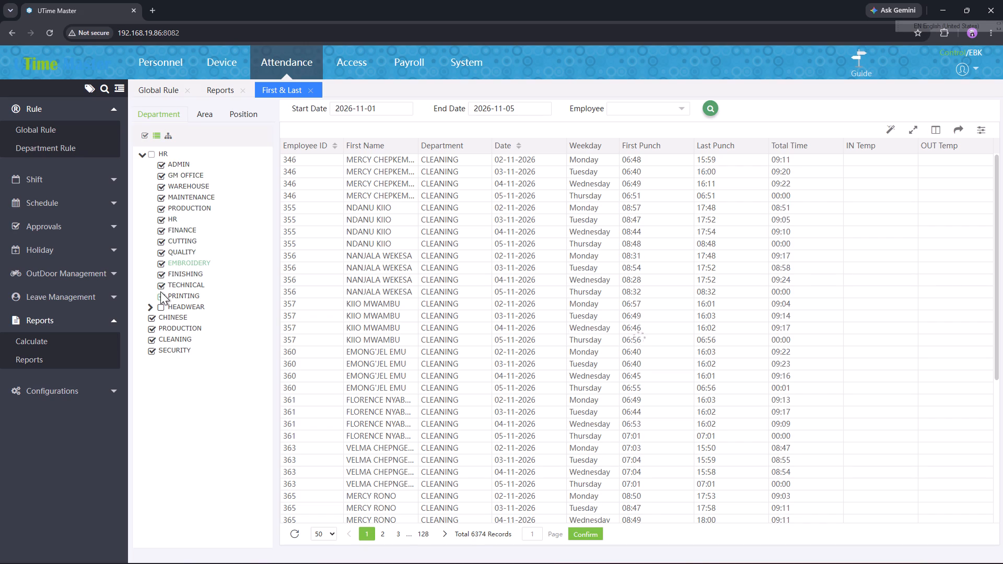
{"action": "left_click", "coordinate": [173, 304]}
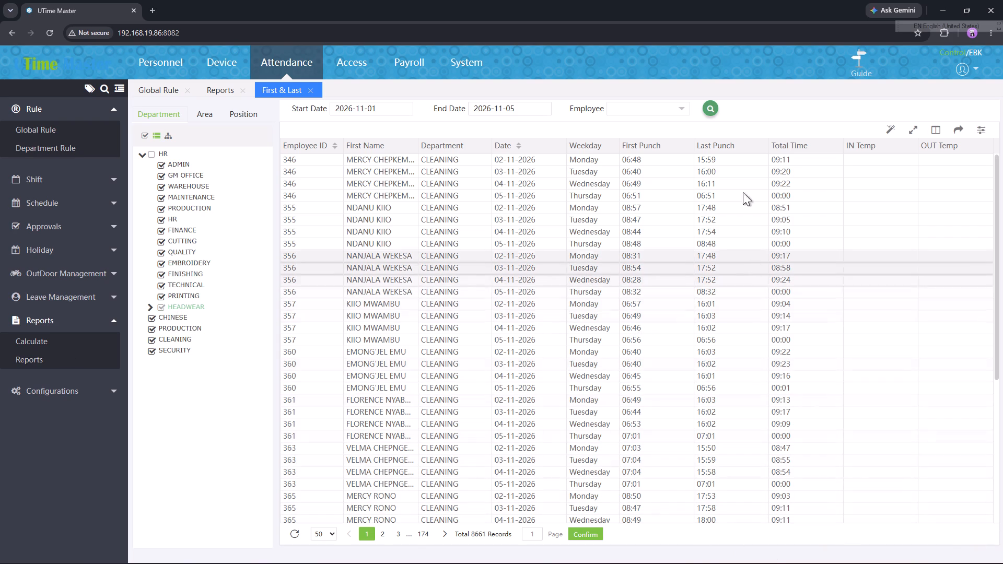
{"action": "left_click", "coordinate": [711, 106]}
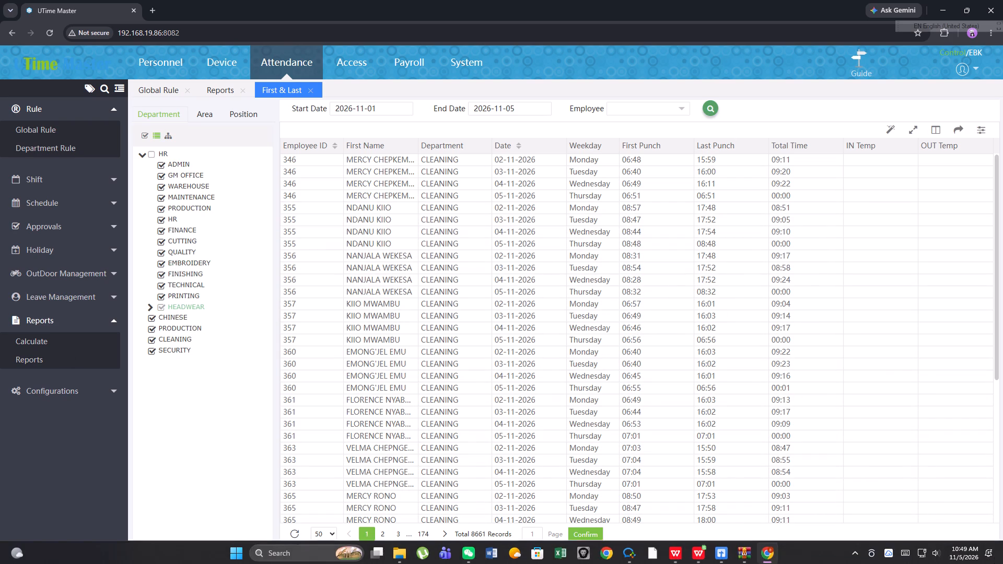
Set the report's date range to start on 2026-11-02 and end on 2026-11-04.
{"action": "left_click", "coordinate": [371, 113]}
{"action": "left_click", "coordinate": [380, 105]}
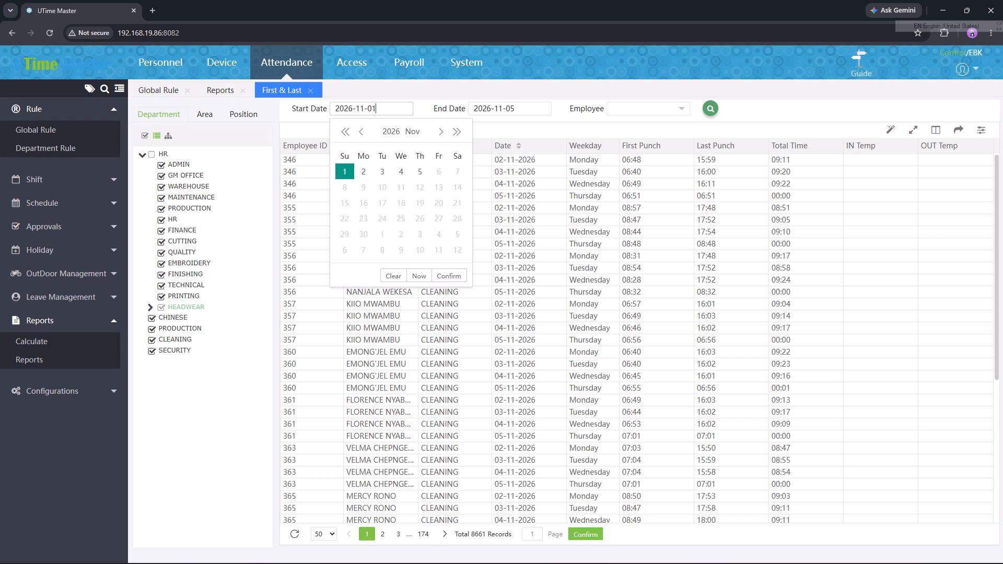
{"action": "key", "text": "BackSpace"}
{"action": "key", "text": "2"}
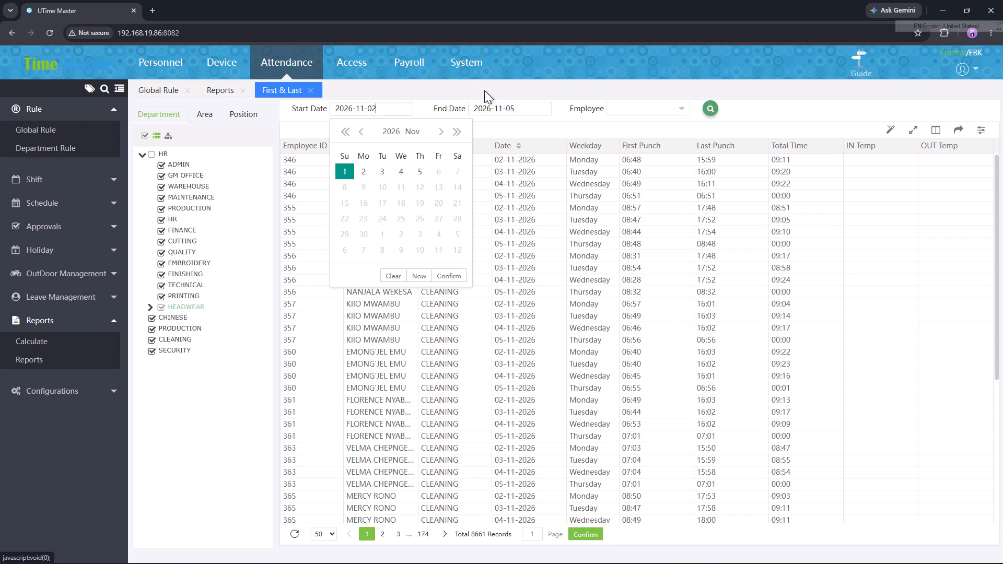
{"action": "left_click", "coordinate": [504, 107]}
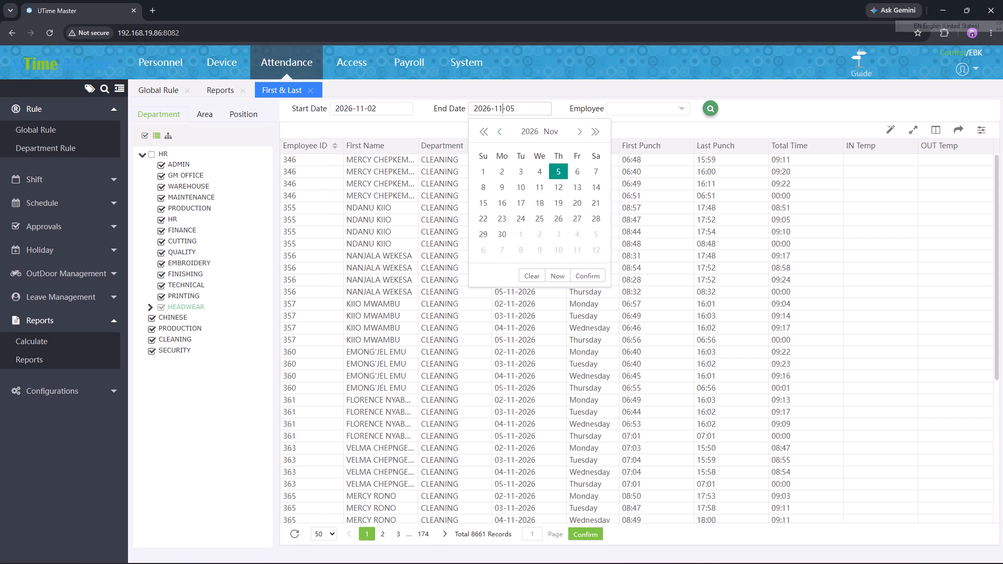
{"action": "key", "text": "BackSpace"}
{"action": "key", "text": "1"}
{"action": "left_click", "coordinate": [535, 170]}
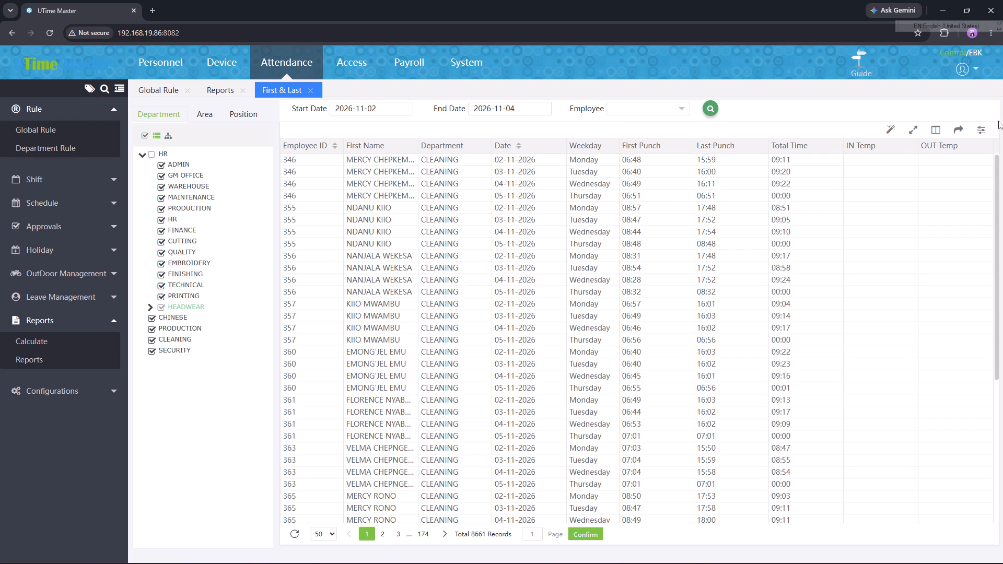
Export all data of the First & Last report to Excel in the Default style.
{"action": "left_click", "coordinate": [959, 136]}
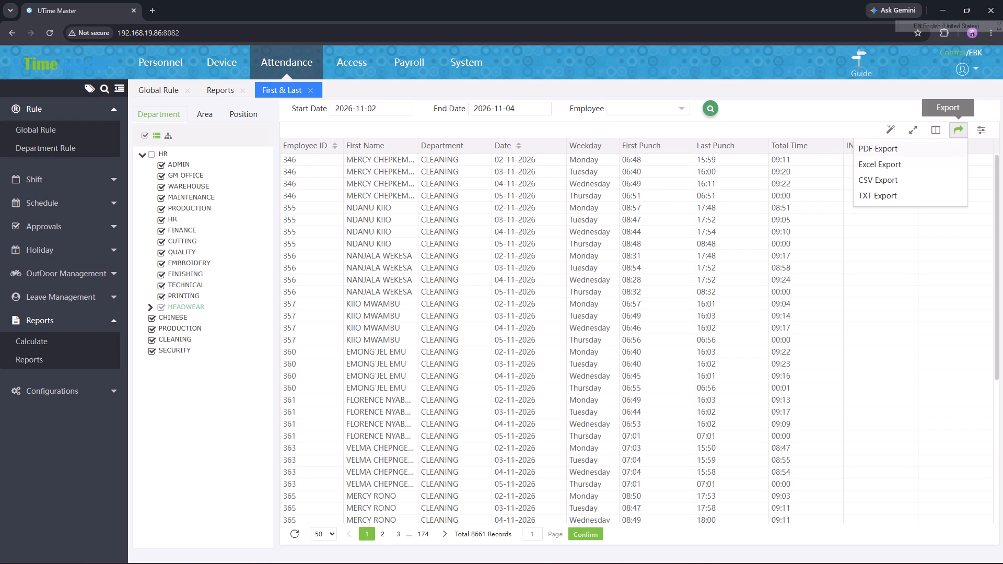
{"action": "left_click", "coordinate": [902, 166]}
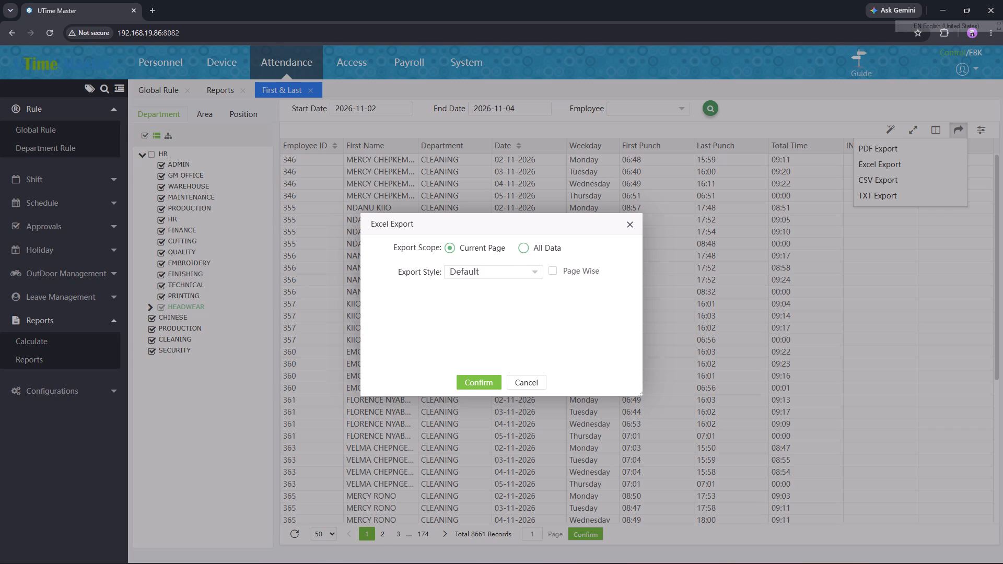
{"action": "left_click", "coordinate": [525, 241]}
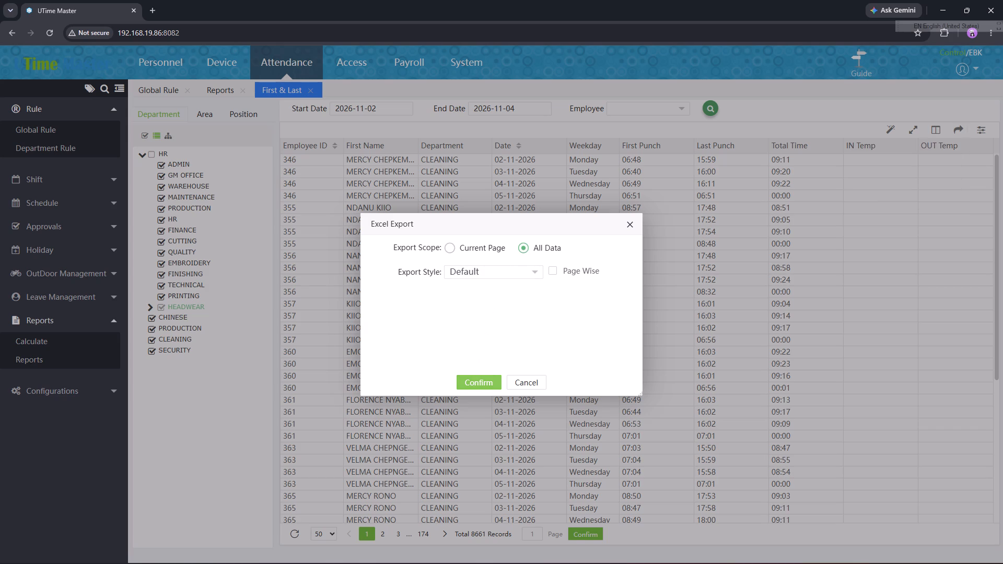
{"action": "left_click", "coordinate": [476, 382]}
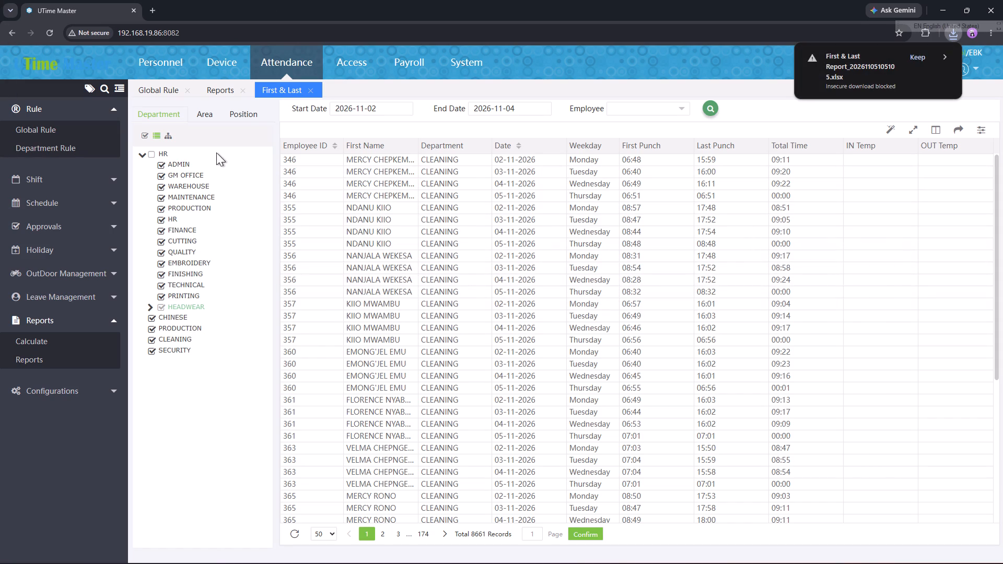
Keep the blocked report download and open First & Last Report_20261105105105.xlsx from the Downloads folder.
{"action": "scroll", "coordinate": [376, 163], "scroll_direction": "up", "scroll_amount": 5}
{"action": "scroll", "coordinate": [376, 163], "scroll_direction": "down", "scroll_amount": 6}
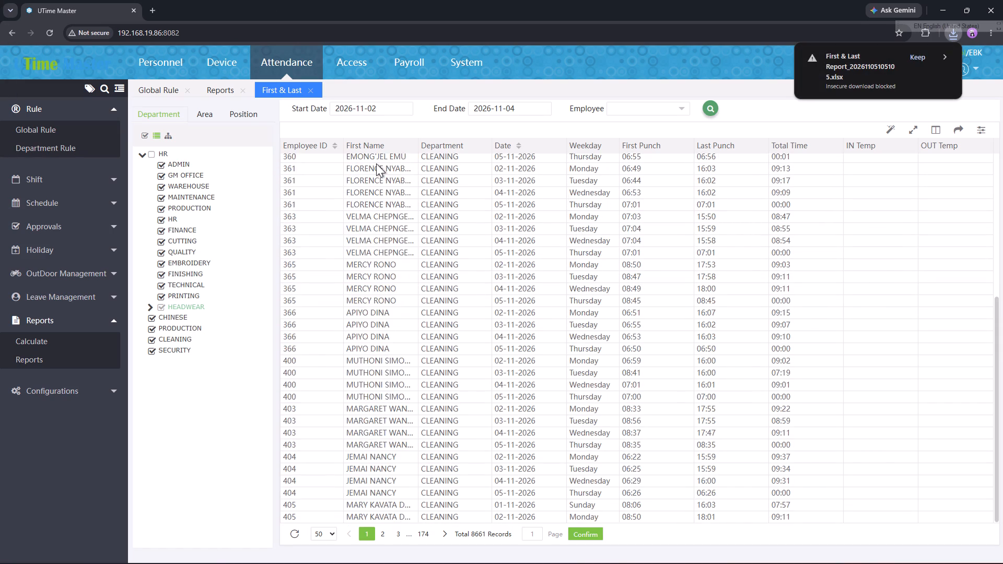
{"action": "scroll", "coordinate": [376, 163], "scroll_direction": "up", "scroll_amount": 13}
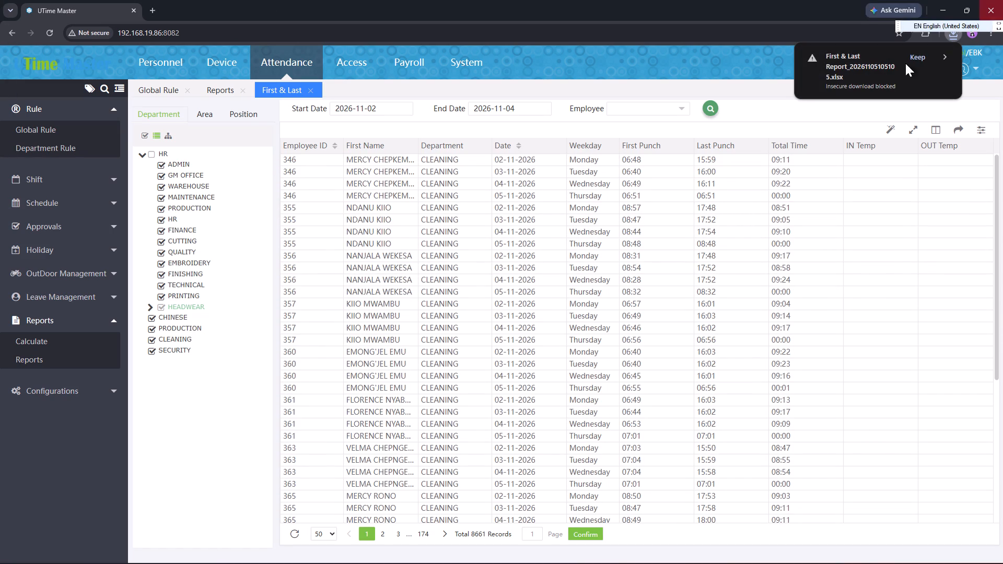
{"action": "left_click", "coordinate": [920, 62]}
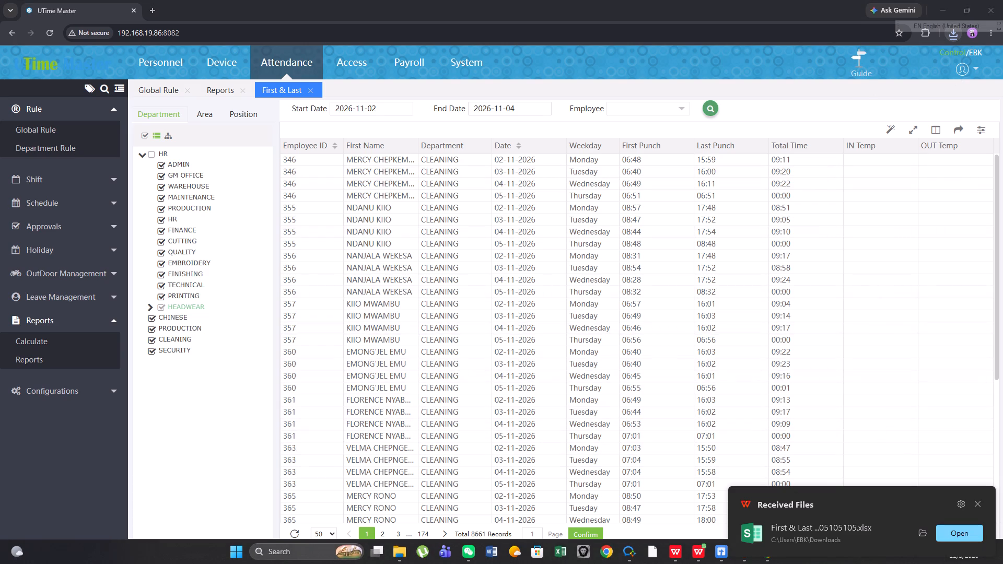
{"action": "left_click", "coordinate": [917, 536]}
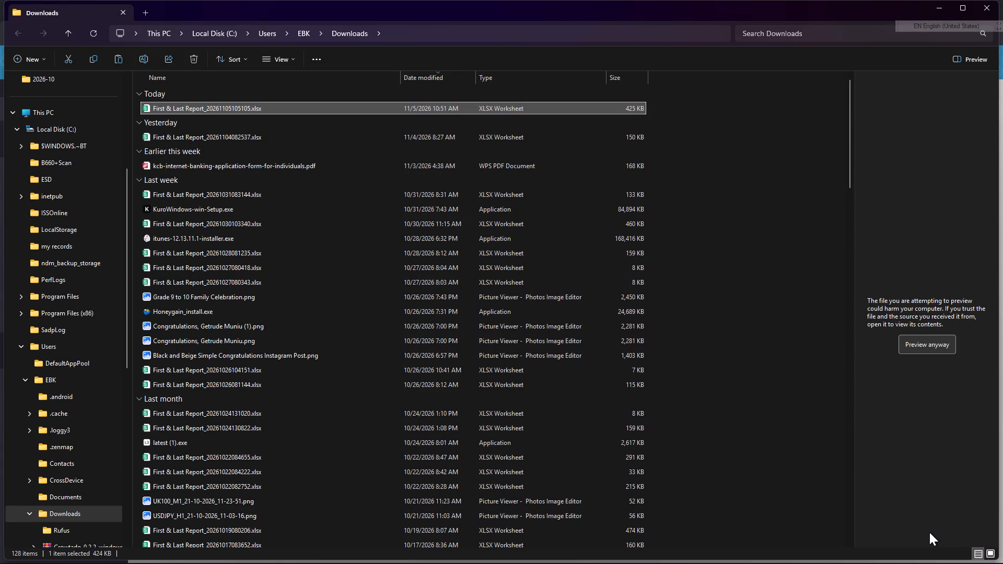
{"action": "double_click", "coordinate": [360, 104]}
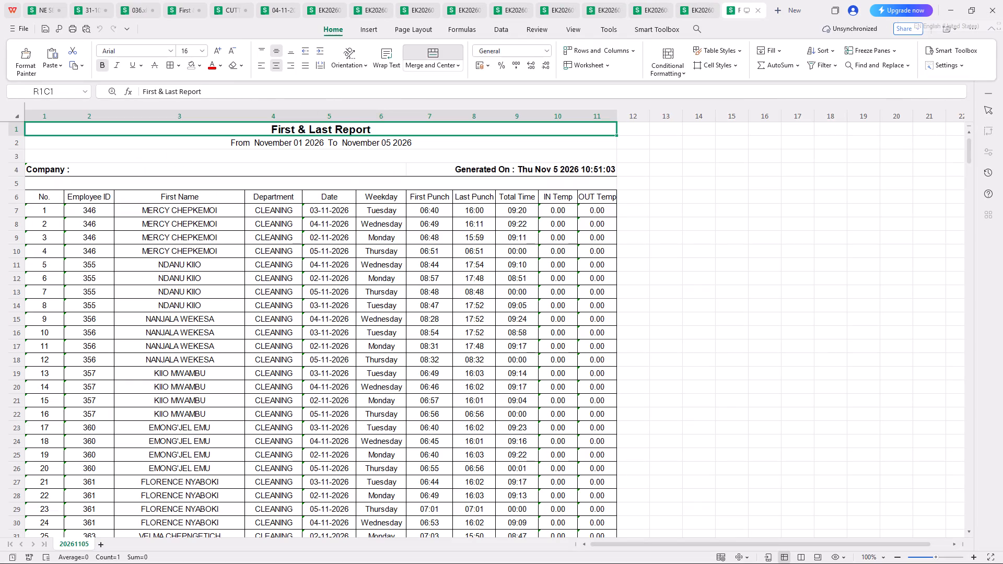
{"action": "scroll", "coordinate": [632, 272], "scroll_direction": "up", "scroll_amount": 5}
{"action": "scroll", "coordinate": [635, 272], "scroll_direction": "down", "scroll_amount": 4}
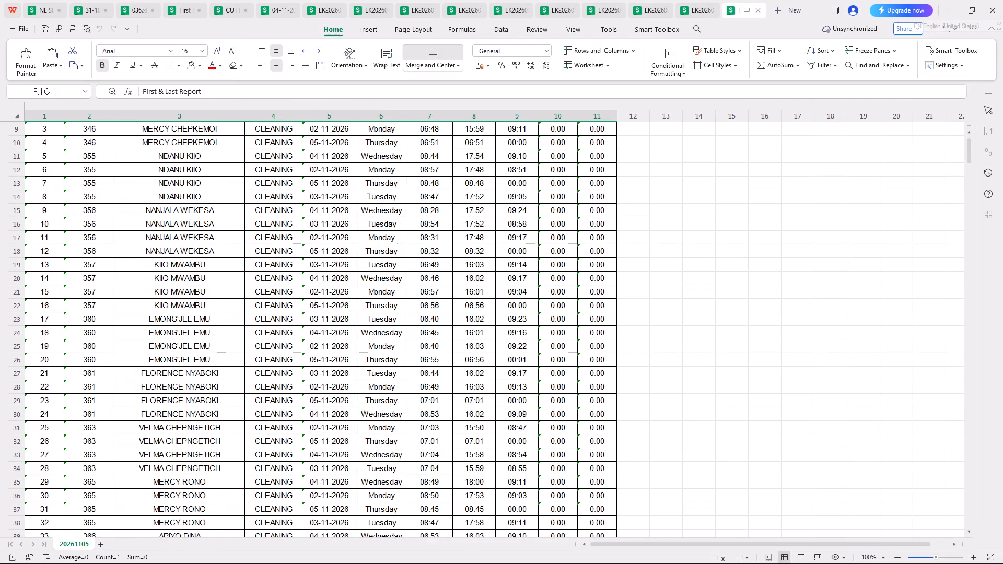
{"action": "scroll", "coordinate": [635, 272], "scroll_direction": "up", "scroll_amount": 17}
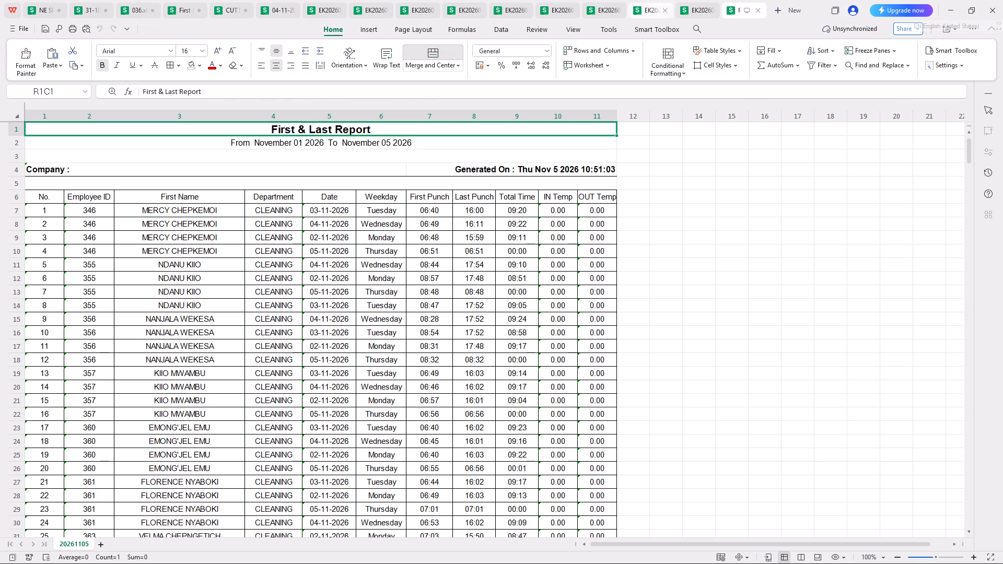
Close the last three EK2026 production-order workbooks and the newly downloaded First & Last report covering November 01 to 05.
{"action": "left_click", "coordinate": [712, 13]}
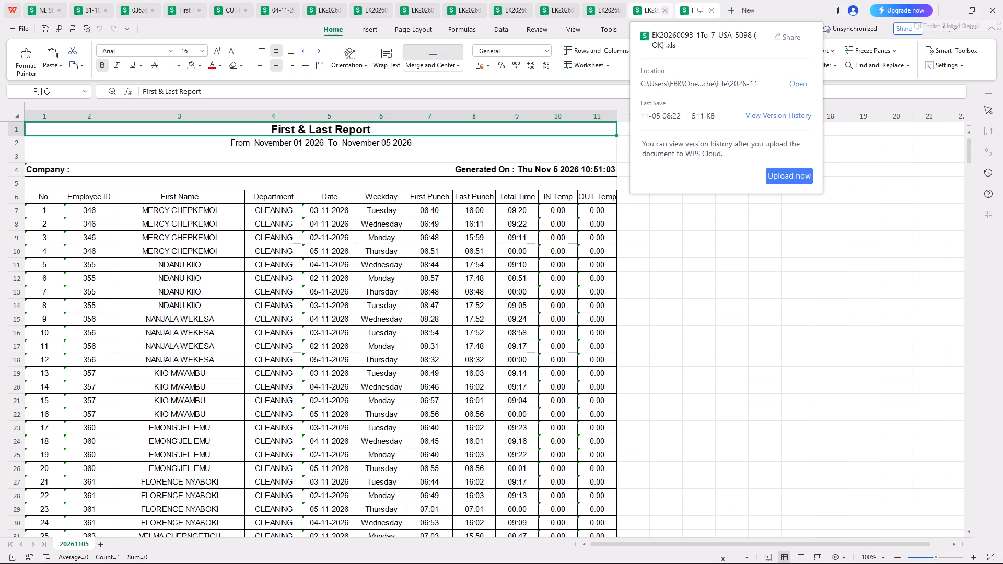
{"action": "left_click", "coordinate": [664, 11]}
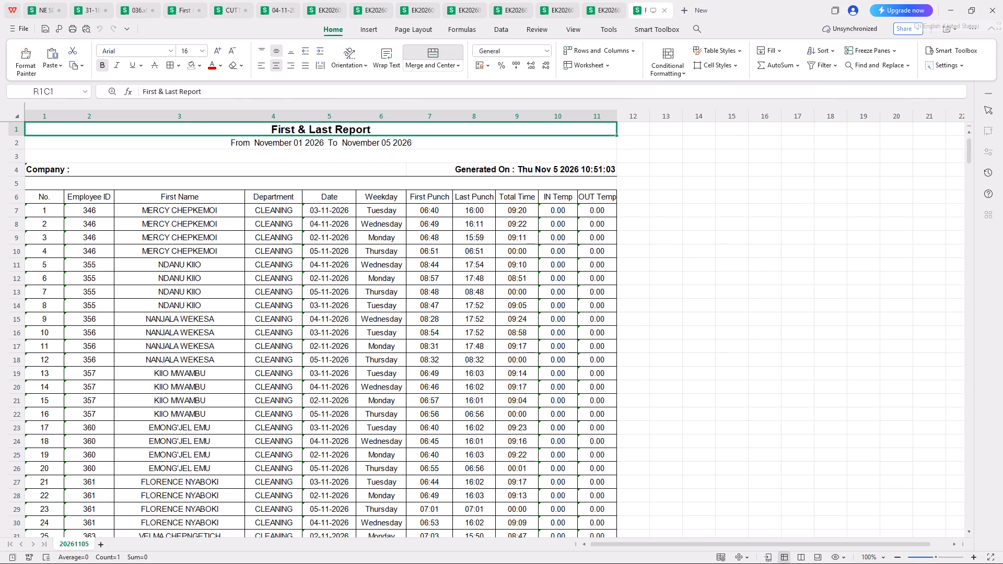
{"action": "left_click", "coordinate": [596, 13]}
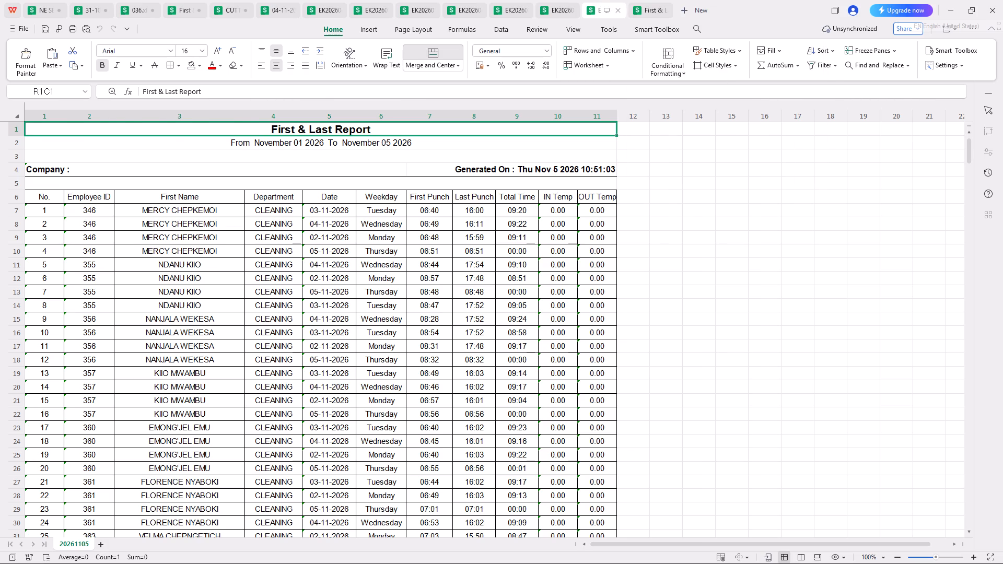
{"action": "left_click", "coordinate": [621, 7]}
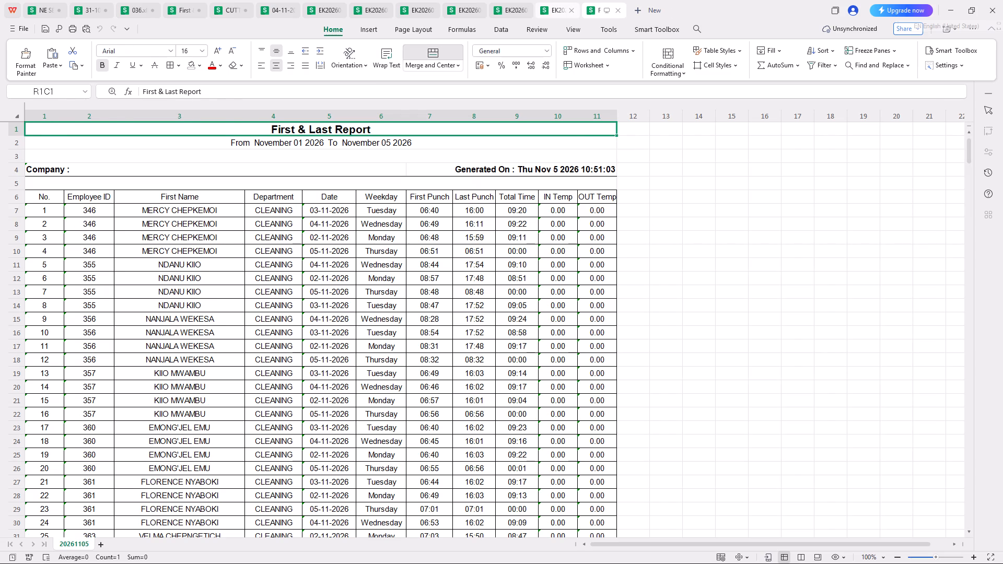
{"action": "left_click", "coordinate": [577, 10]}
{"action": "left_click", "coordinate": [621, 7]}
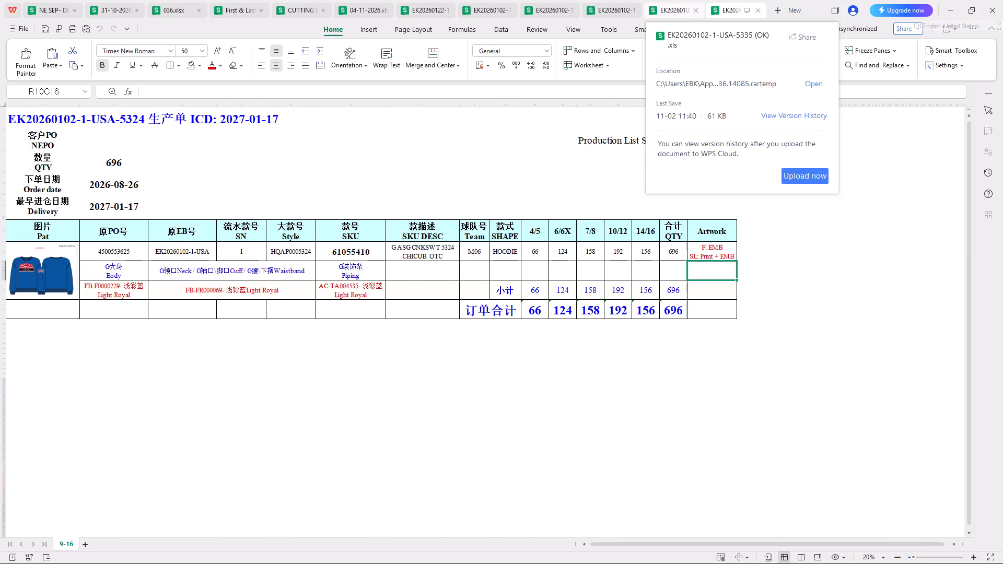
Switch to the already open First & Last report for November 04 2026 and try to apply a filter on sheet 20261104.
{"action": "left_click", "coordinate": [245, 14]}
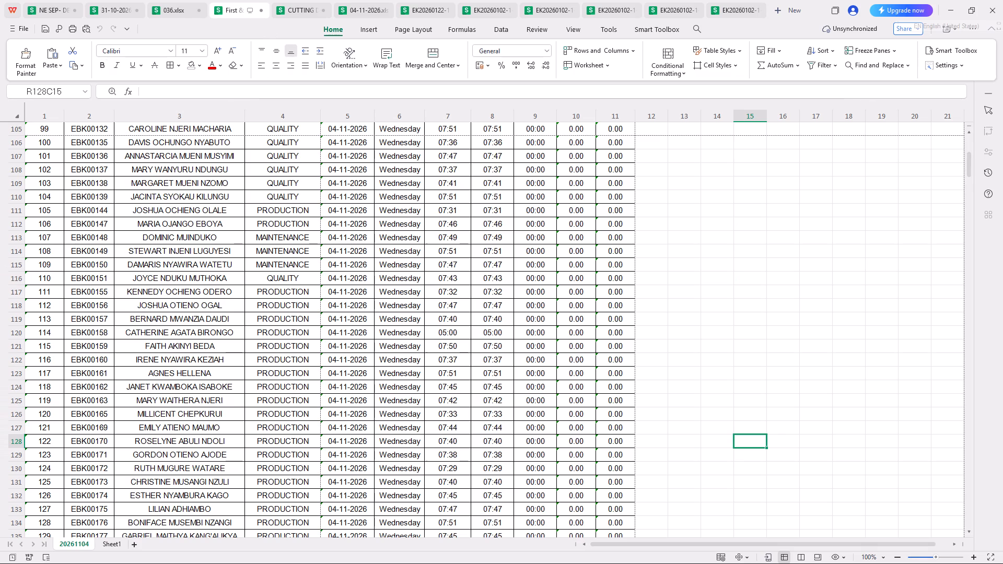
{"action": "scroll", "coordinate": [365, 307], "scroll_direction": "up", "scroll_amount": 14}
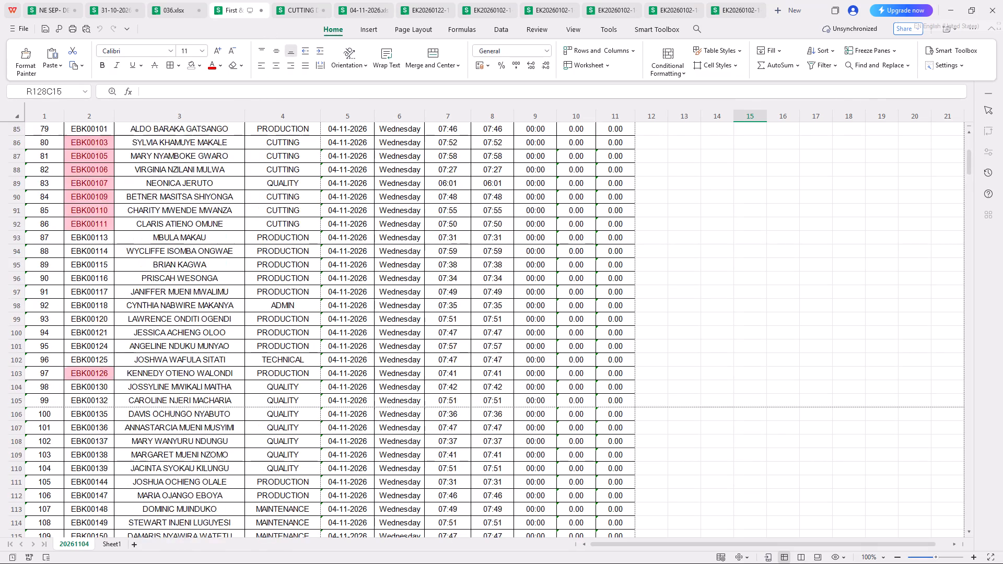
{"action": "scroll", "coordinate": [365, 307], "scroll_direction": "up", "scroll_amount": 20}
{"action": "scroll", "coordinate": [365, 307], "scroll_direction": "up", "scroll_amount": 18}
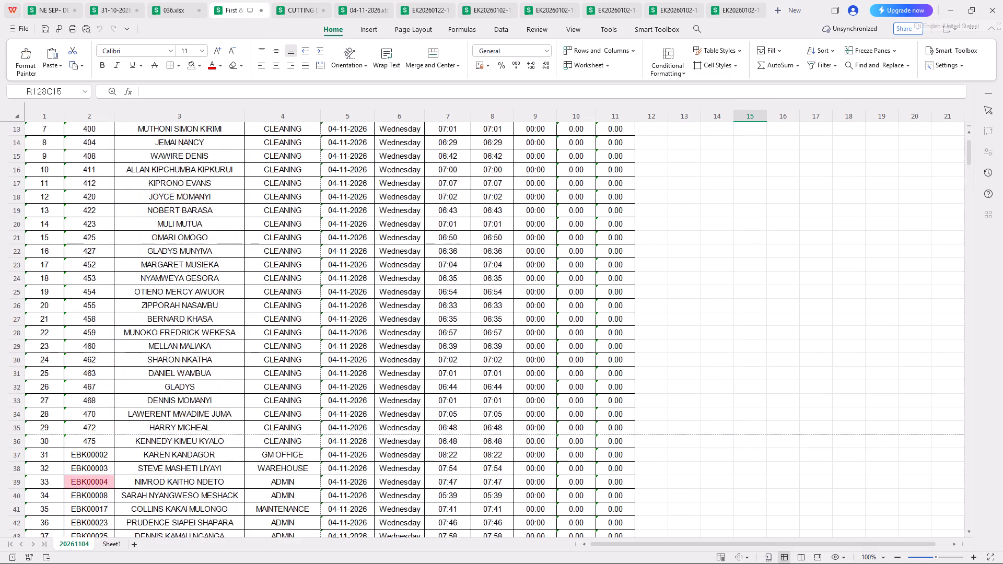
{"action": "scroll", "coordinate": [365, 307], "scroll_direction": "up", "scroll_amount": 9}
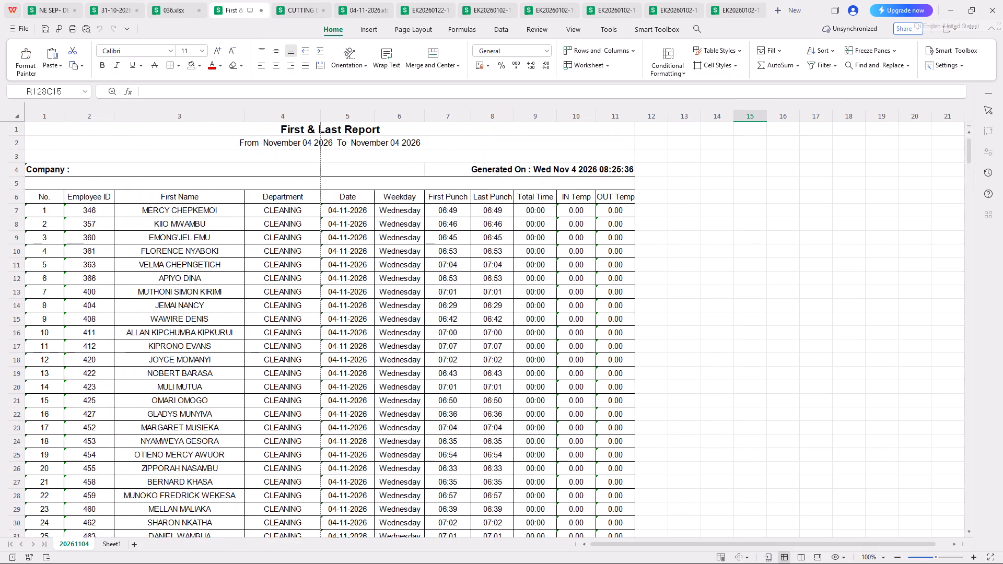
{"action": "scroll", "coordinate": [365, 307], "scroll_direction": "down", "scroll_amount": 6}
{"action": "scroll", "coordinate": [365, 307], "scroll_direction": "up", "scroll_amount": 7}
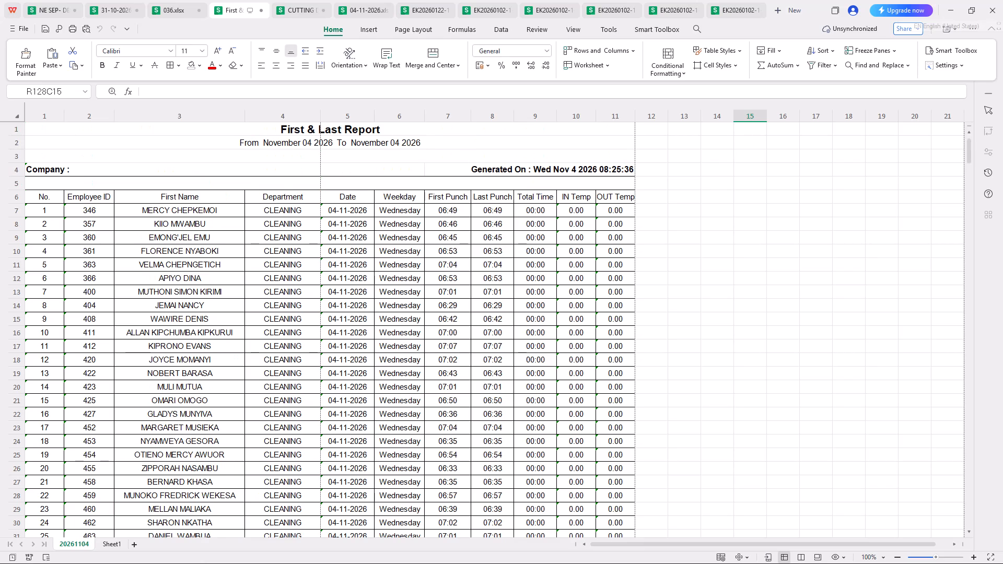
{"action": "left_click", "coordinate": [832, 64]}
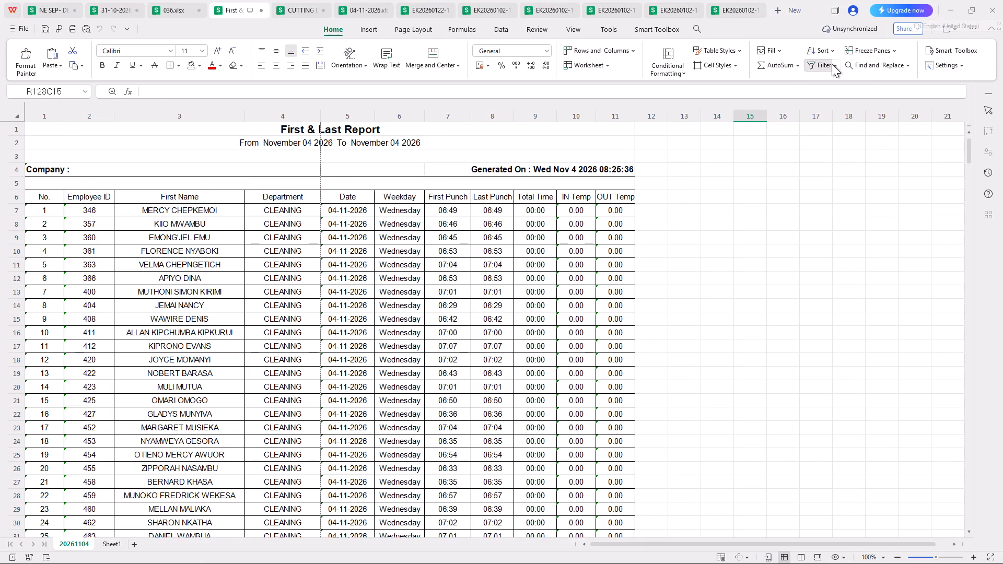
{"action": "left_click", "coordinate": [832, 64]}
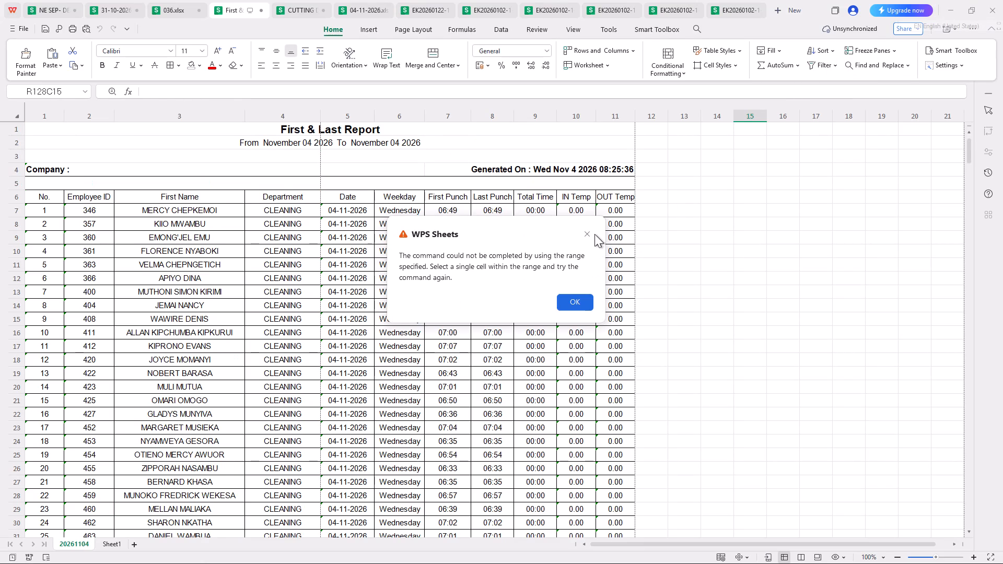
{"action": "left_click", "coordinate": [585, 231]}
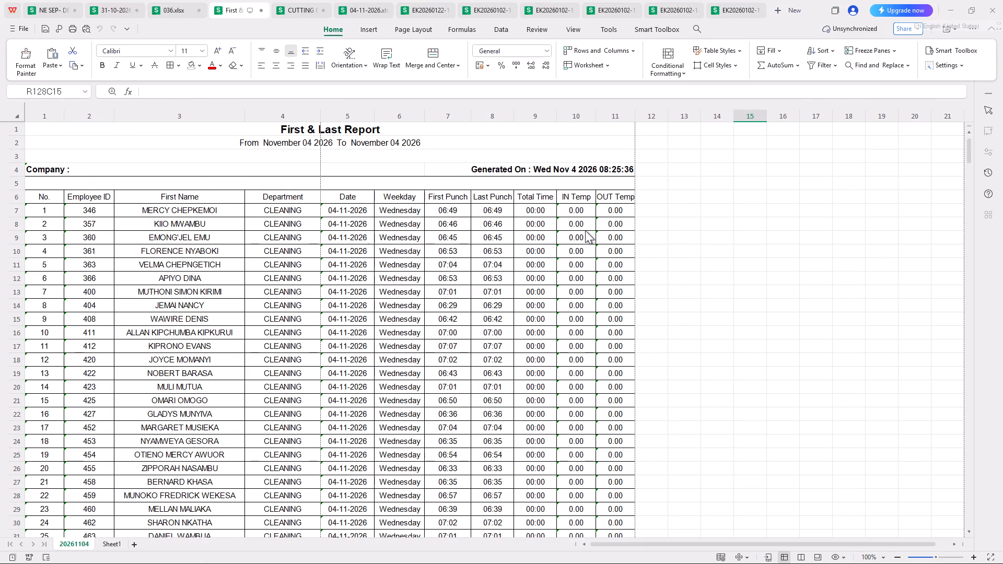
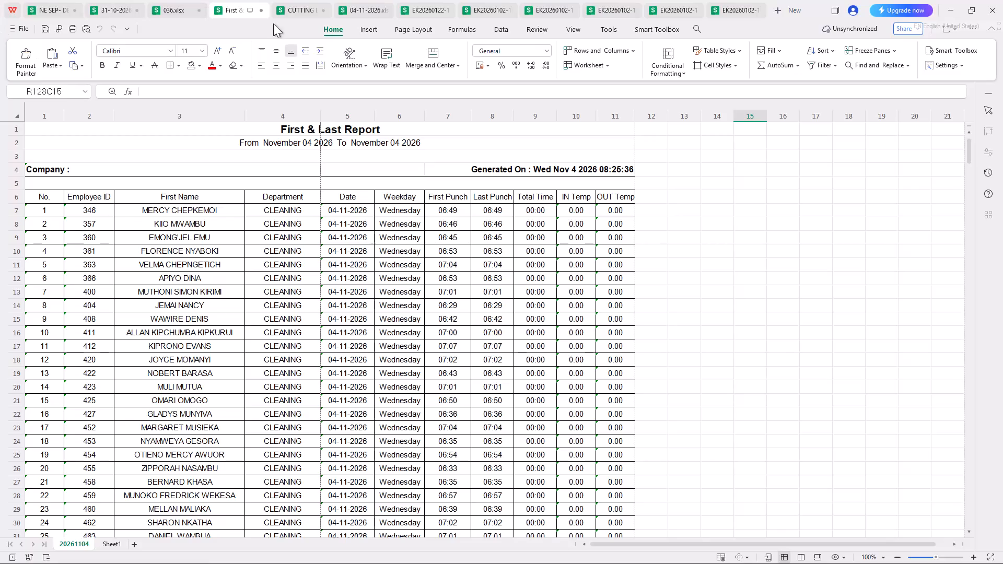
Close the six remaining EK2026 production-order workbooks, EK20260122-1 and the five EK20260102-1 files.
{"action": "scroll", "coordinate": [646, 239], "scroll_direction": "up", "scroll_amount": 5}
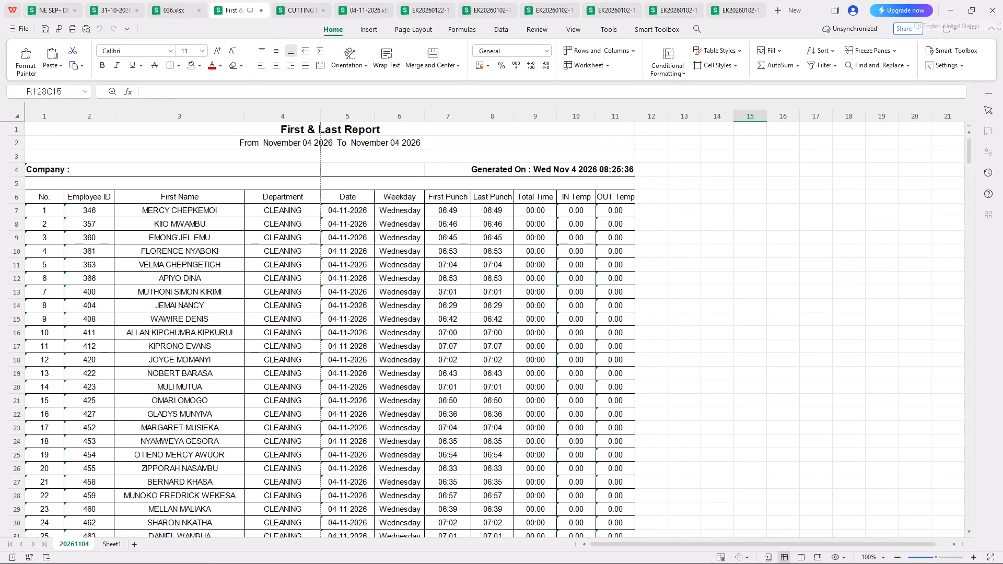
{"action": "left_click", "coordinate": [737, 13]}
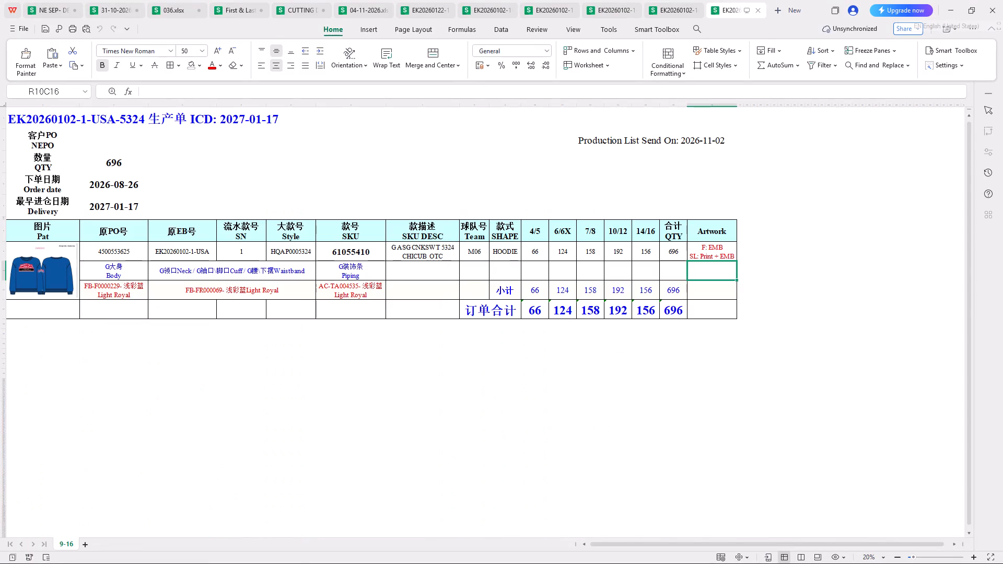
{"action": "left_click", "coordinate": [760, 13]}
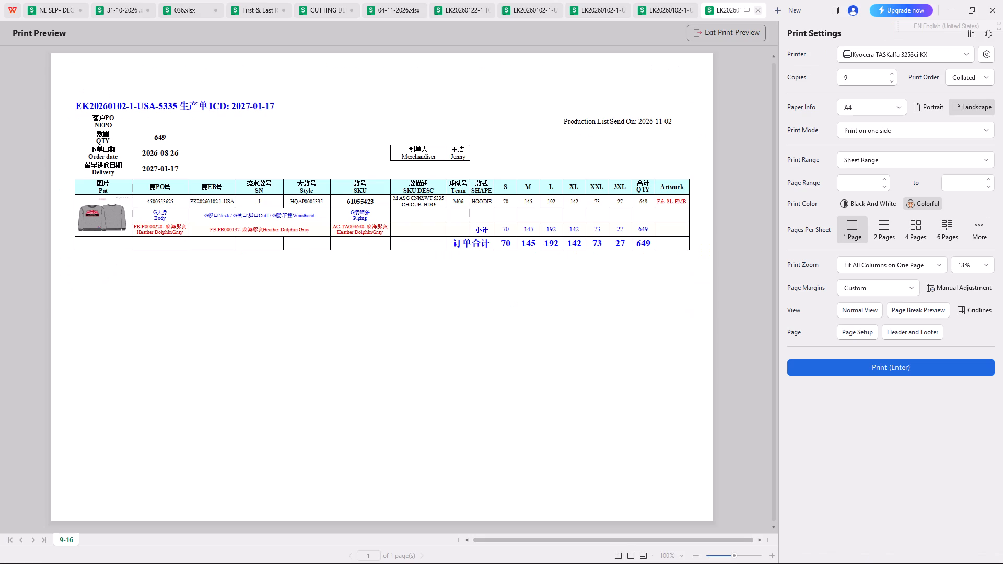
{"action": "left_click", "coordinate": [757, 11]}
{"action": "left_click", "coordinate": [761, 11]}
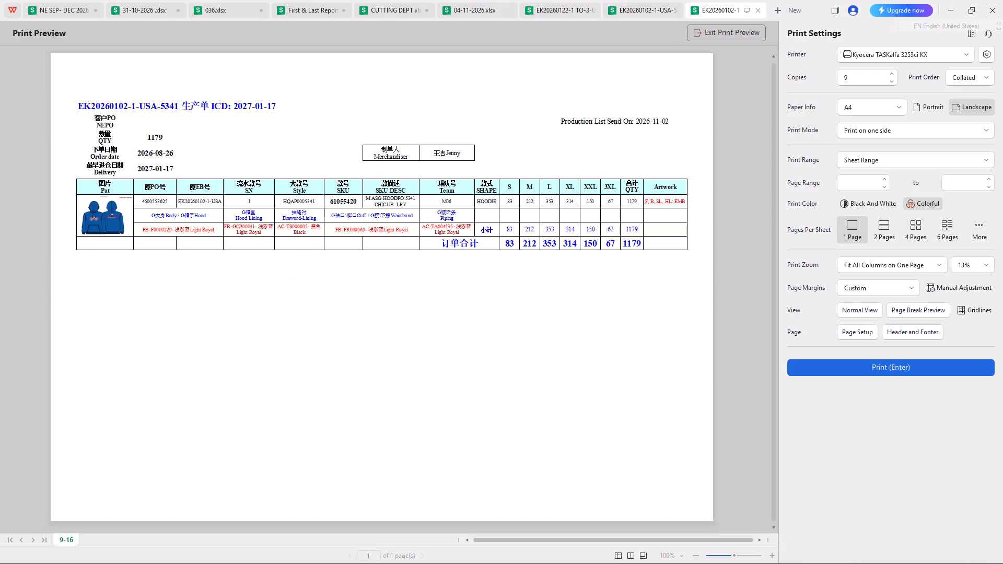
{"action": "left_click", "coordinate": [759, 11]}
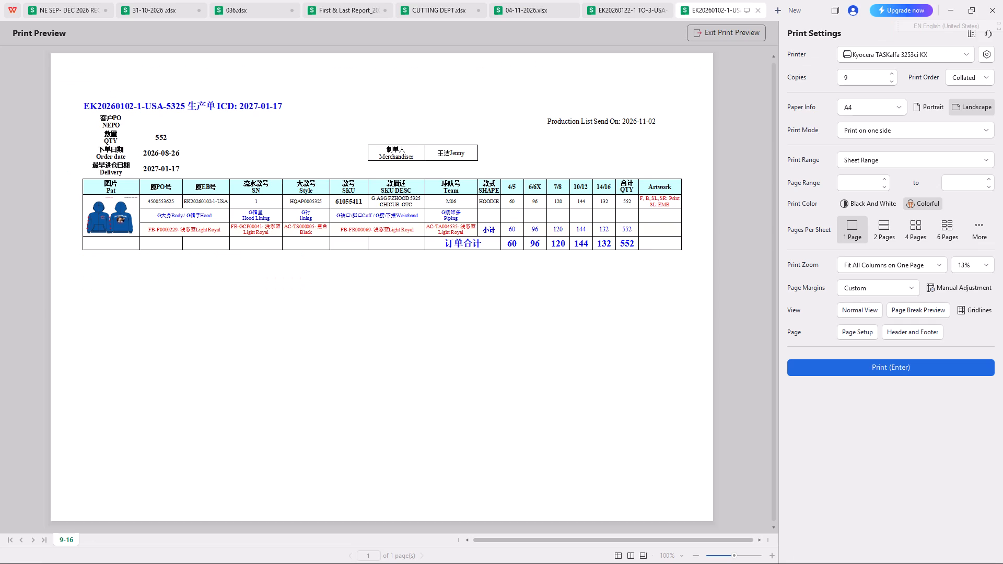
{"action": "left_click", "coordinate": [759, 11]}
{"action": "left_click", "coordinate": [759, 11]}
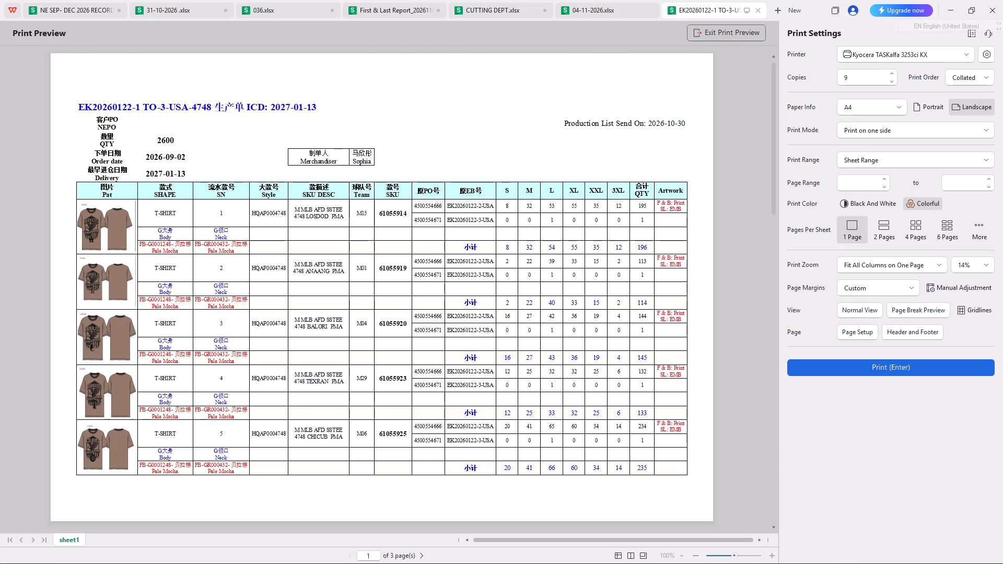
{"action": "scroll", "coordinate": [663, 109], "scroll_direction": "up", "scroll_amount": 13}
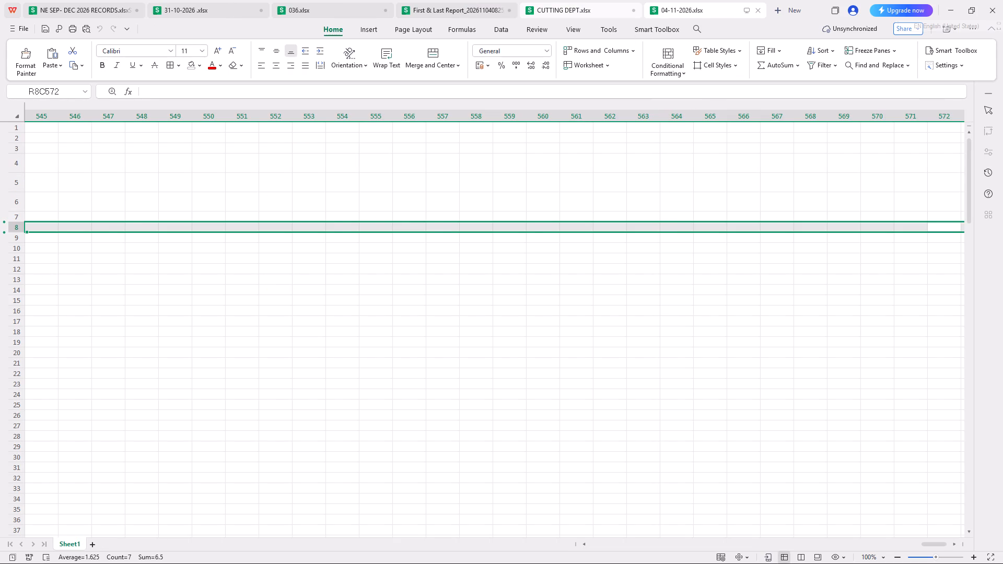
Look through the employee lists on Sheet5 and Sheet4 of CUTTING DEPT.xlsx.
{"action": "left_click", "coordinate": [593, 9]}
{"action": "scroll", "coordinate": [598, 25], "scroll_direction": "up", "scroll_amount": 9}
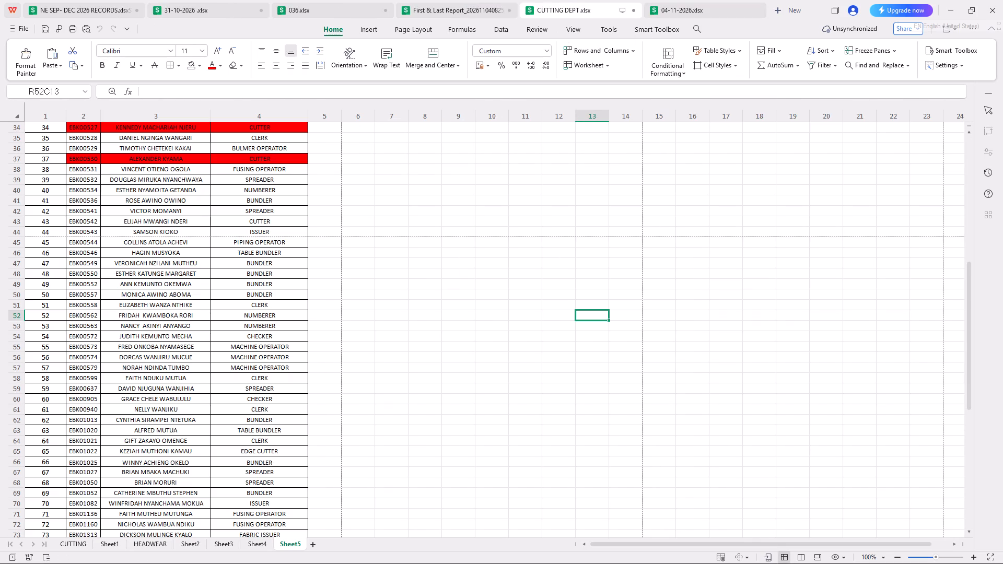
{"action": "scroll", "coordinate": [475, 136], "scroll_direction": "up", "scroll_amount": 2}
{"action": "scroll", "coordinate": [406, 187], "scroll_direction": "down", "scroll_amount": 20}
{"action": "scroll", "coordinate": [406, 187], "scroll_direction": "down", "scroll_amount": 3}
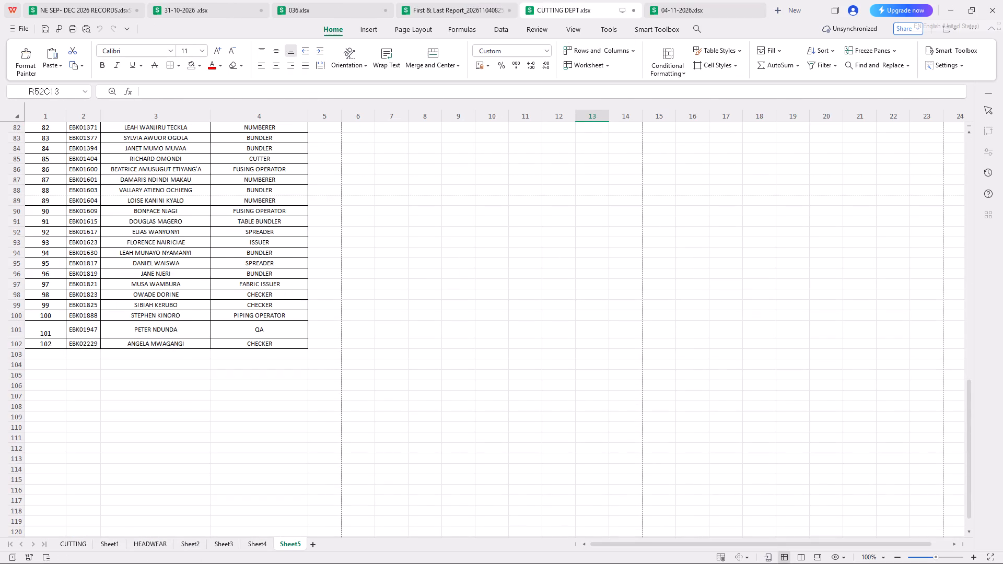
{"action": "scroll", "coordinate": [186, 440], "scroll_direction": "up", "scroll_amount": 20}
{"action": "scroll", "coordinate": [186, 440], "scroll_direction": "up", "scroll_amount": 20}
{"action": "scroll", "coordinate": [186, 440], "scroll_direction": "up", "scroll_amount": 6}
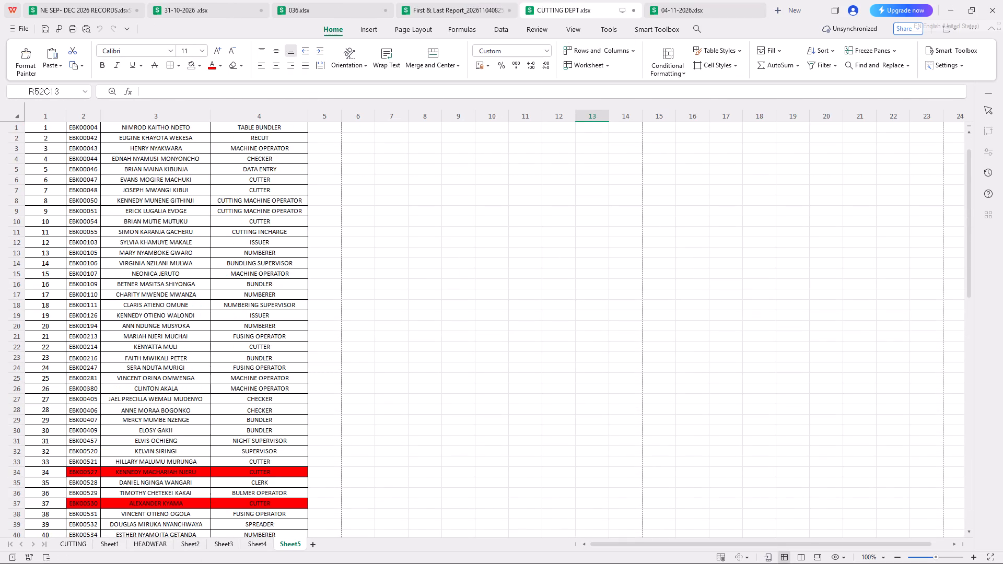
{"action": "scroll", "coordinate": [187, 441], "scroll_direction": "up", "scroll_amount": 1}
{"action": "left_click", "coordinate": [258, 540]}
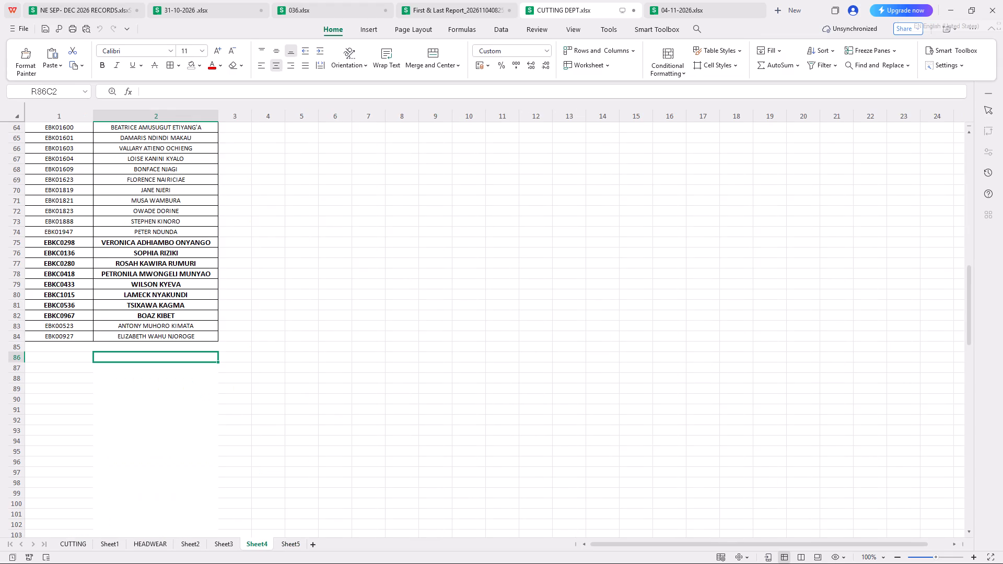
{"action": "scroll", "coordinate": [273, 490], "scroll_direction": "up", "scroll_amount": 20}
{"action": "scroll", "coordinate": [273, 490], "scroll_direction": "up", "scroll_amount": 12}
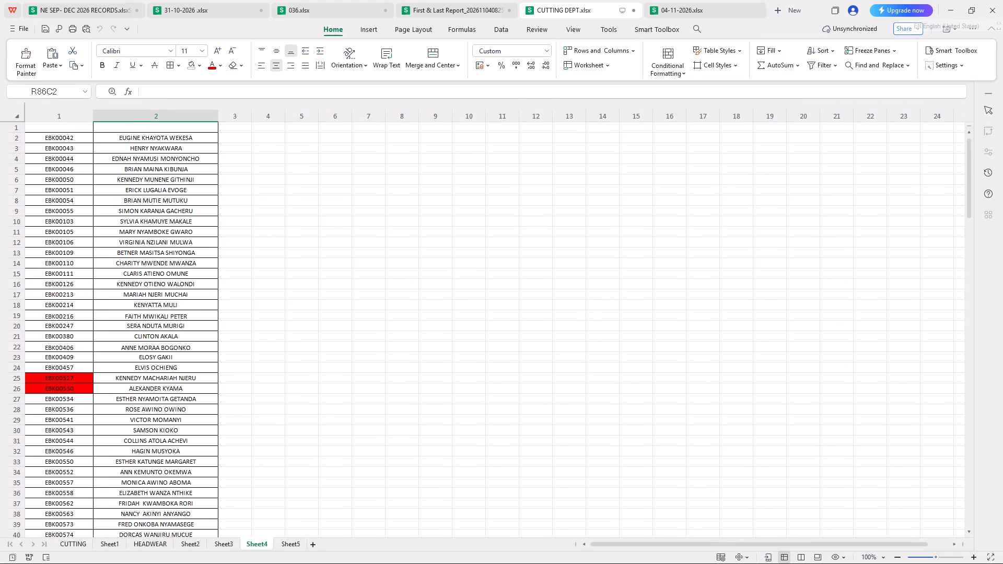
Close the First & Last report for November 04 2026, saving its changes.
{"action": "left_click", "coordinate": [491, 10]}
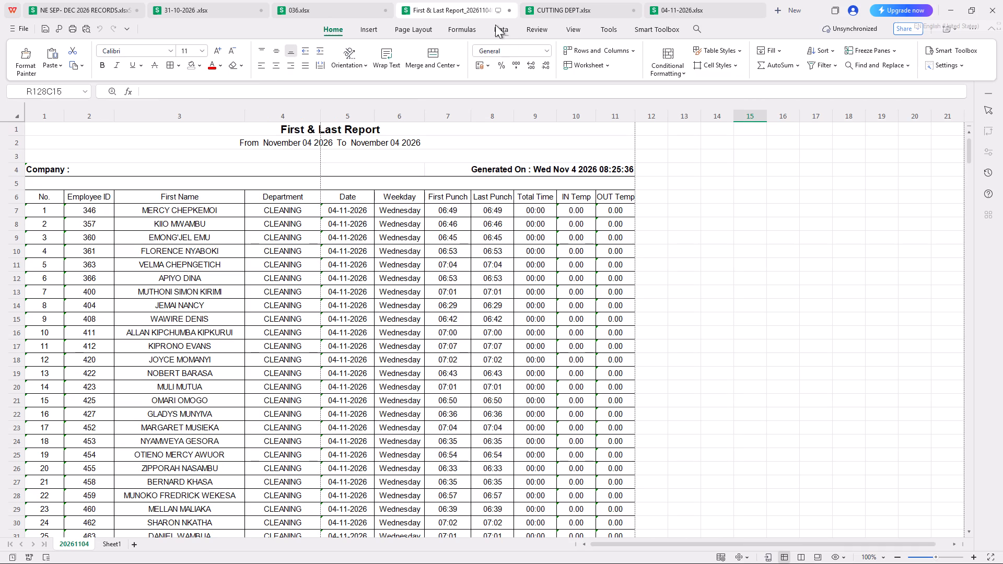
{"action": "left_click", "coordinate": [511, 12]}
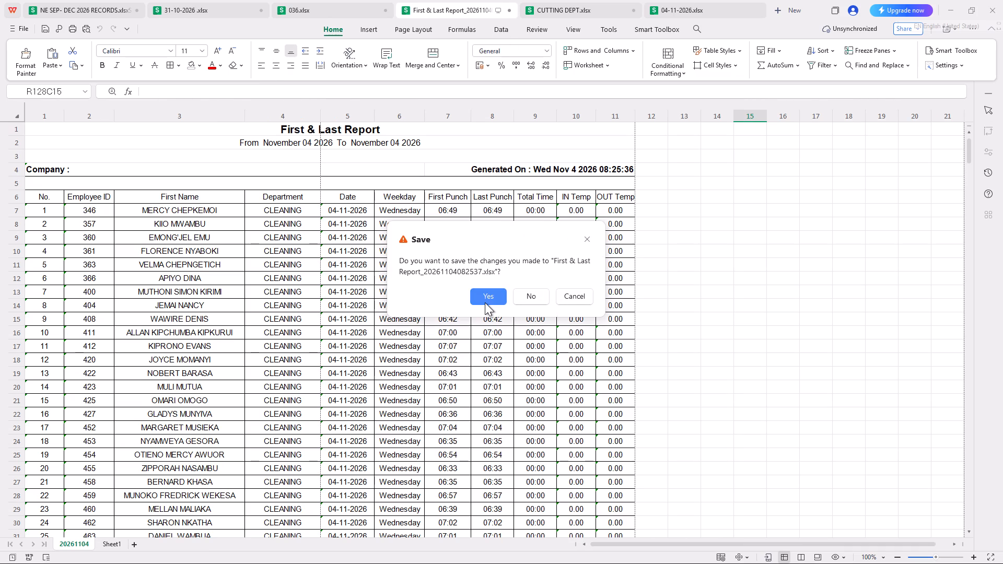
{"action": "left_click", "coordinate": [484, 301]}
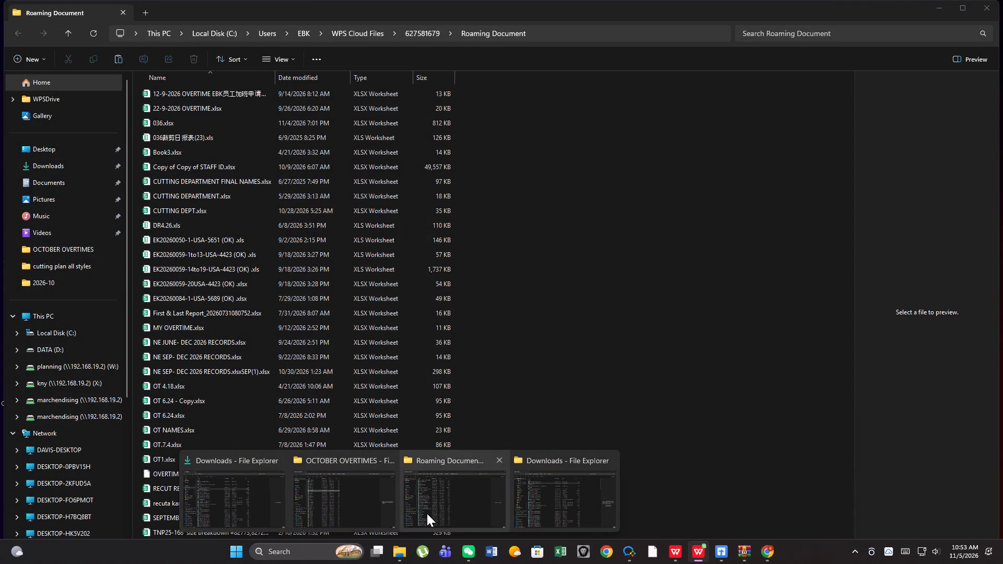
Open First & Last Report_20261105105105.xlsx from the Downloads folder and minimise the folder window.
{"action": "left_click", "coordinate": [549, 503]}
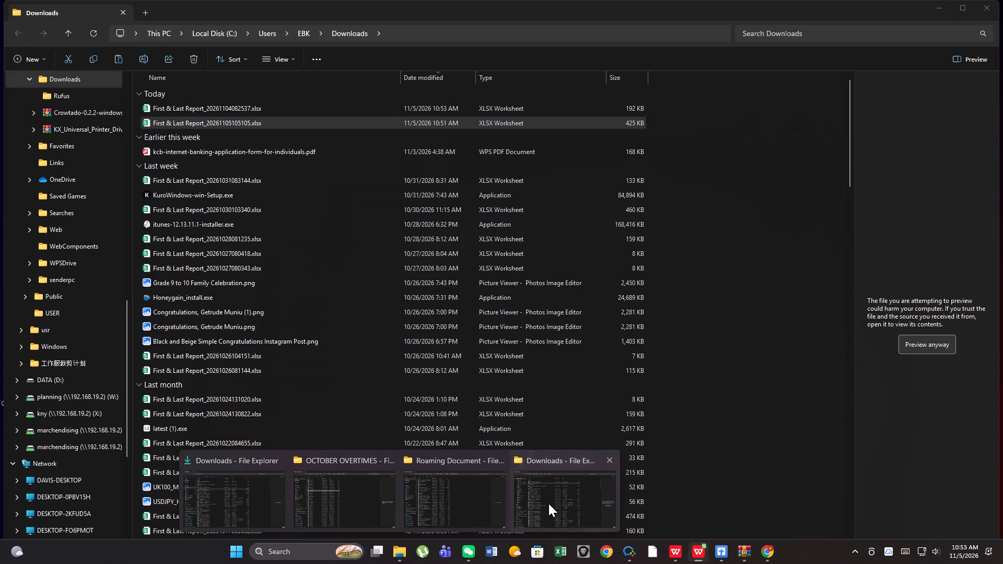
{"action": "double_click", "coordinate": [236, 122]}
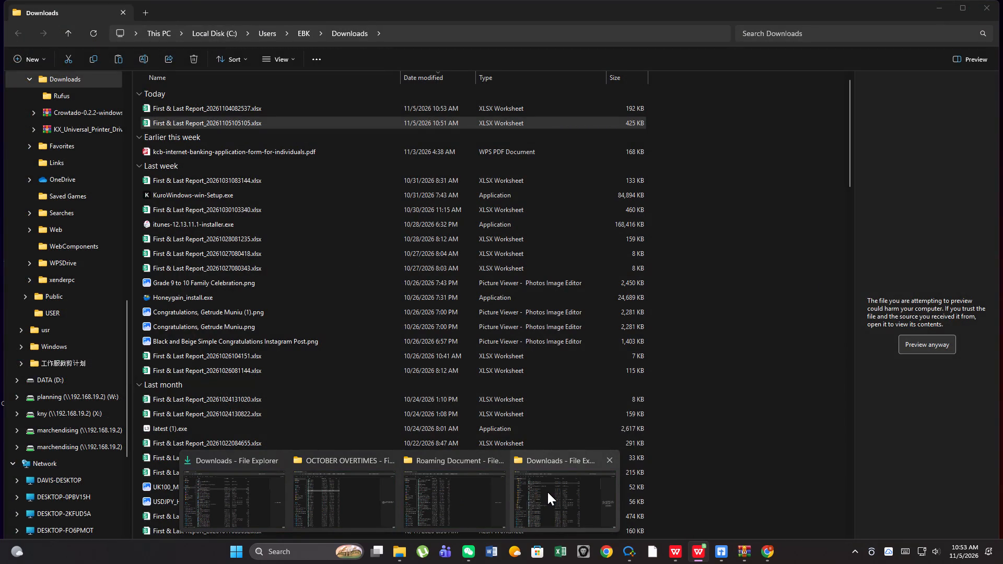
{"action": "left_click", "coordinate": [965, 6]}
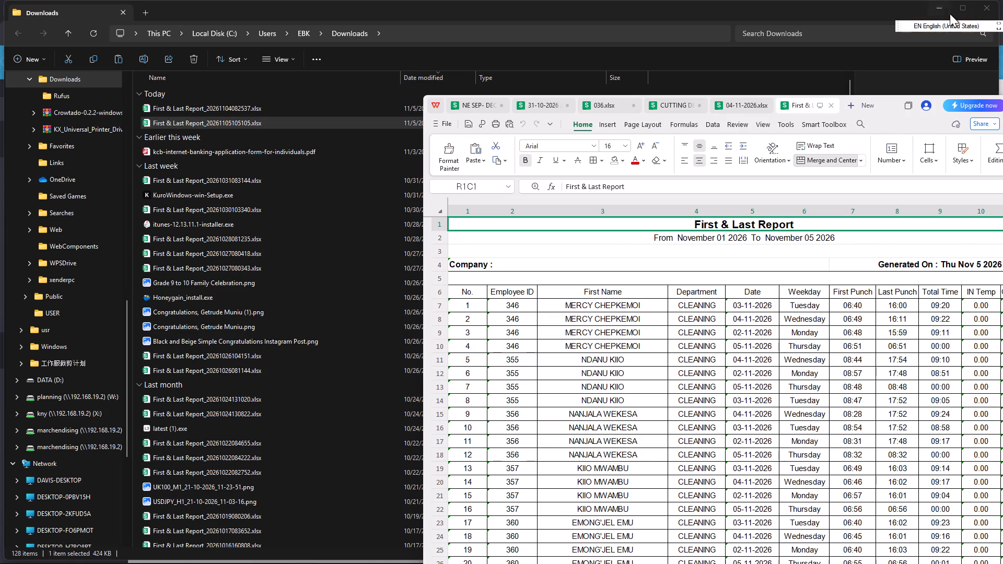
{"action": "left_click", "coordinate": [948, 13]}
{"action": "left_click", "coordinate": [948, 13]}
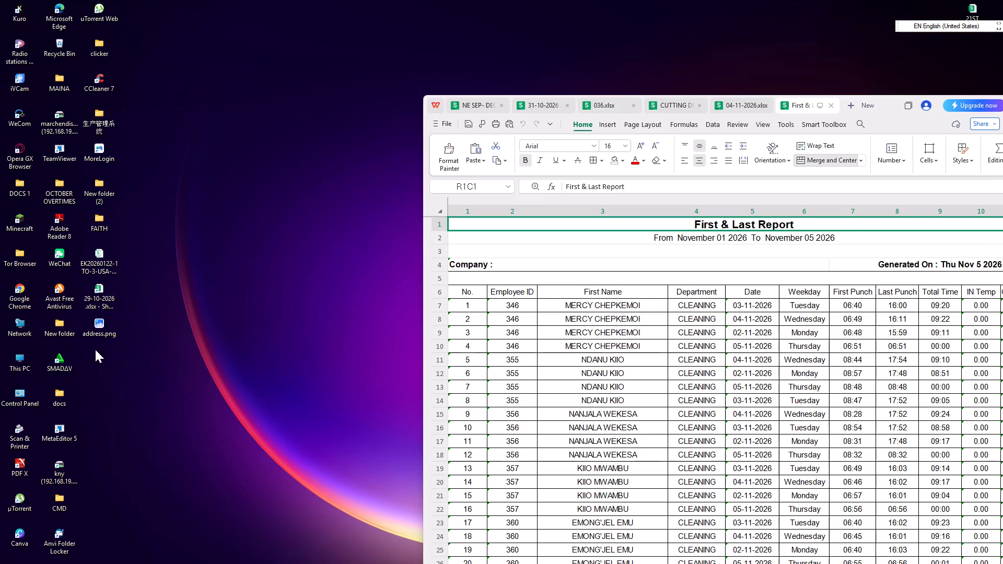
Open the overtime form 02-11-2026 .xlsx from the OCTOBER OVERTIMES folder on the desktop.
{"action": "double_click", "coordinate": [71, 189]}
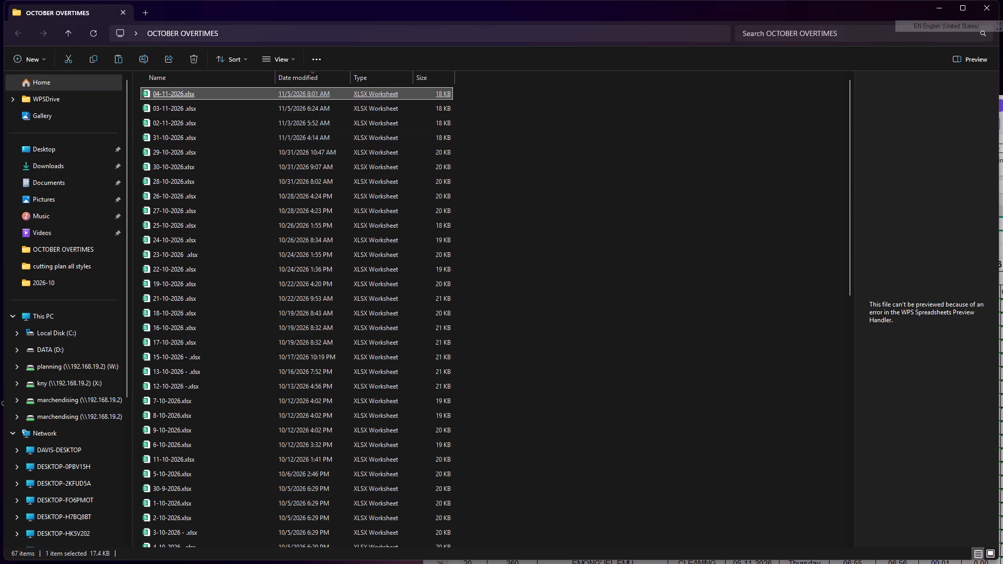
{"action": "double_click", "coordinate": [216, 119]}
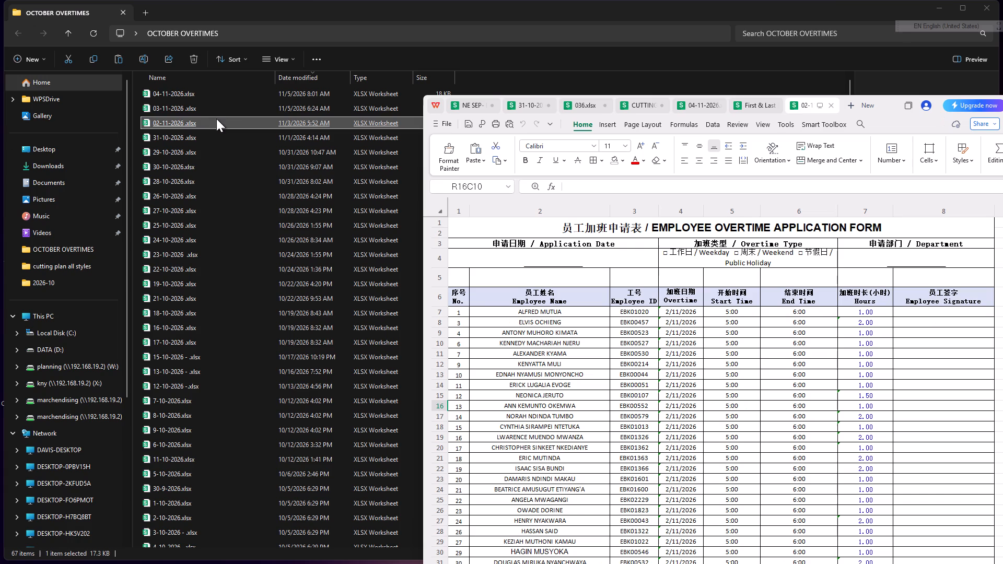
Bring the 02-11-2026 overtime workbook's window back to the front and maximise it to fill the screen.
{"action": "double_click", "coordinate": [873, 116]}
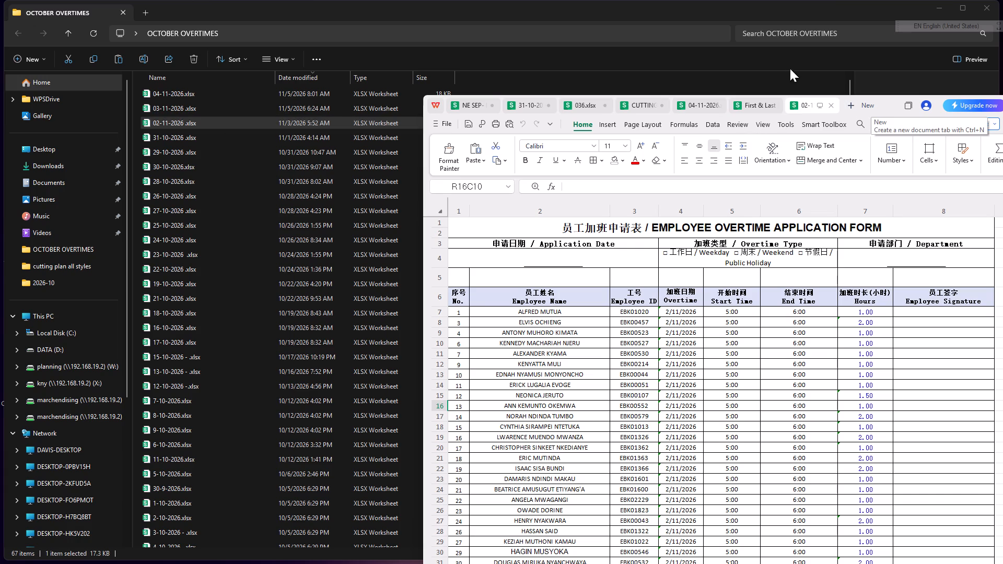
{"action": "left_click_drag", "start_coordinate": [877, 59], "coordinate": [610, 51]}
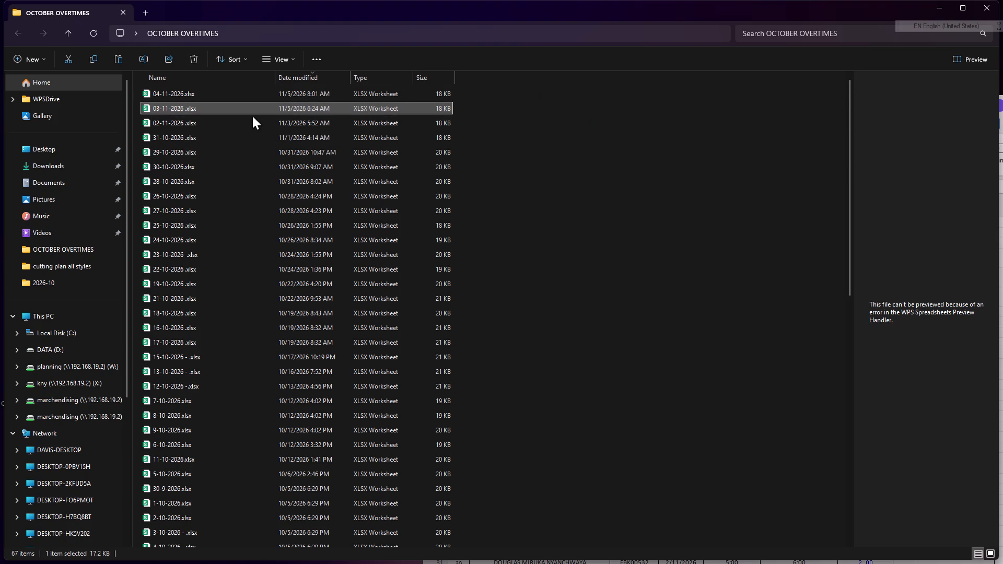
{"action": "left_click", "coordinate": [242, 125]}
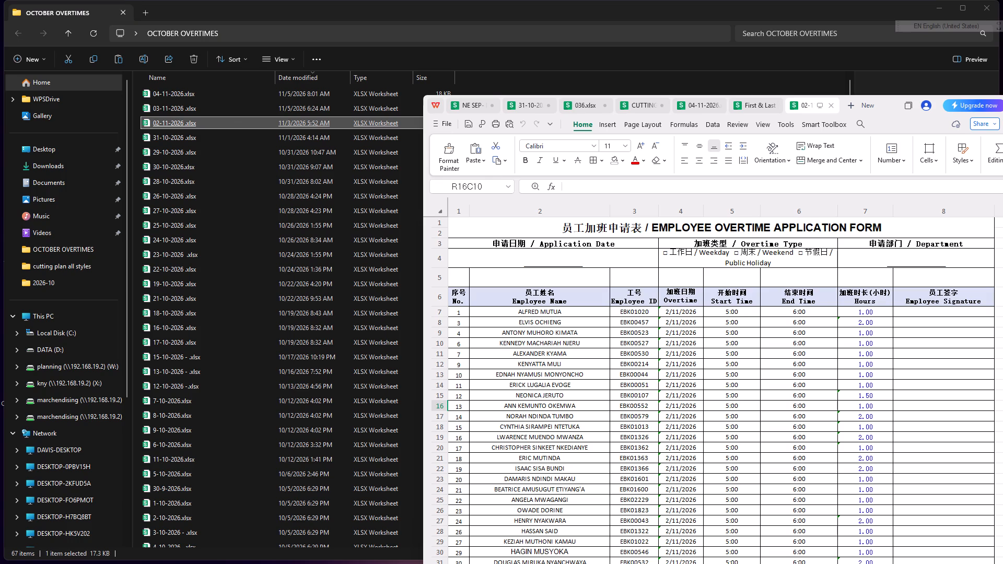
{"action": "left_click_drag", "start_coordinate": [874, 101], "coordinate": [802, 99]}
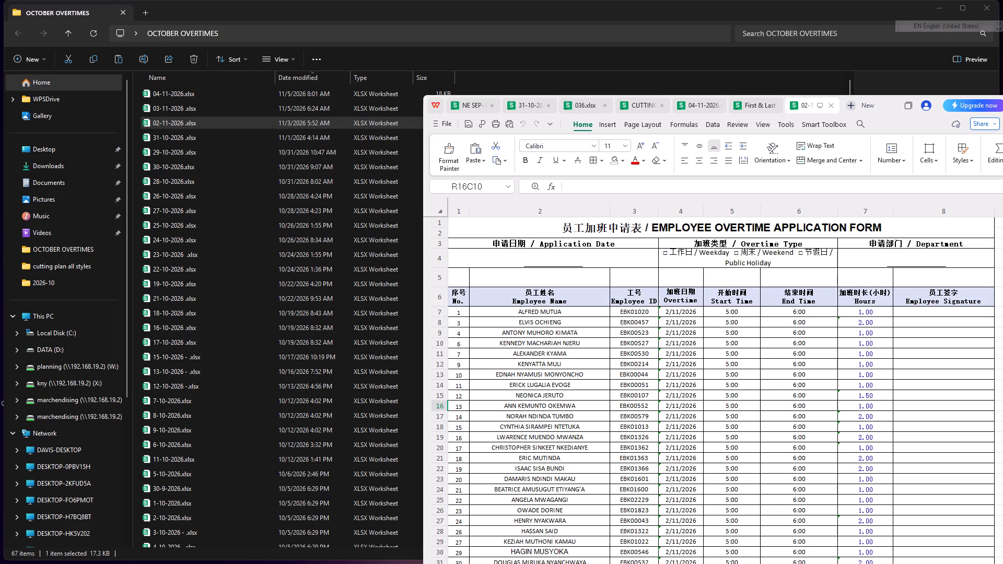
{"action": "left_click_drag", "start_coordinate": [802, 99], "coordinate": [797, 99]}
{"action": "left_click_drag", "start_coordinate": [939, 104], "coordinate": [696, 54]}
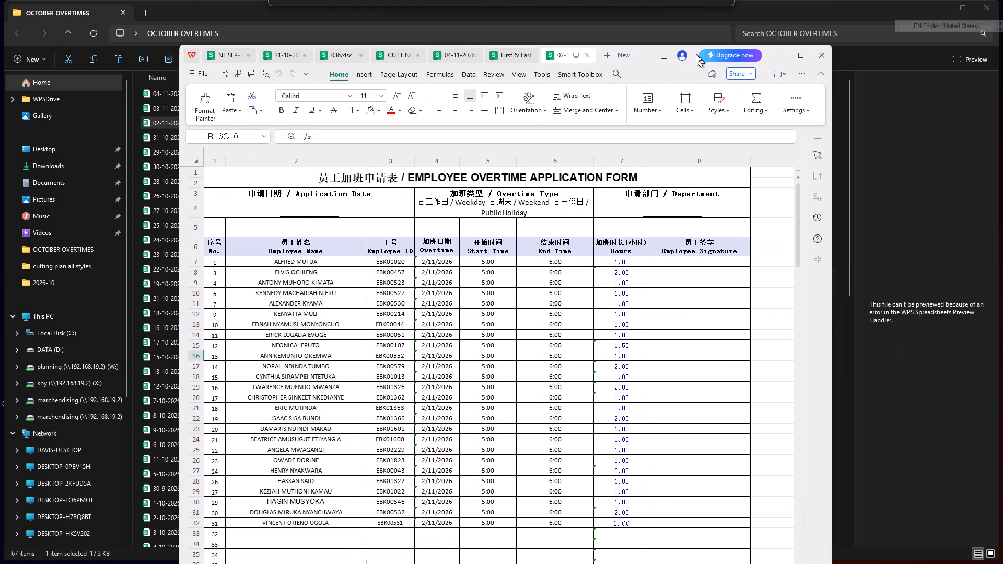
{"action": "left_click_drag", "start_coordinate": [696, 54], "coordinate": [962, 88]}
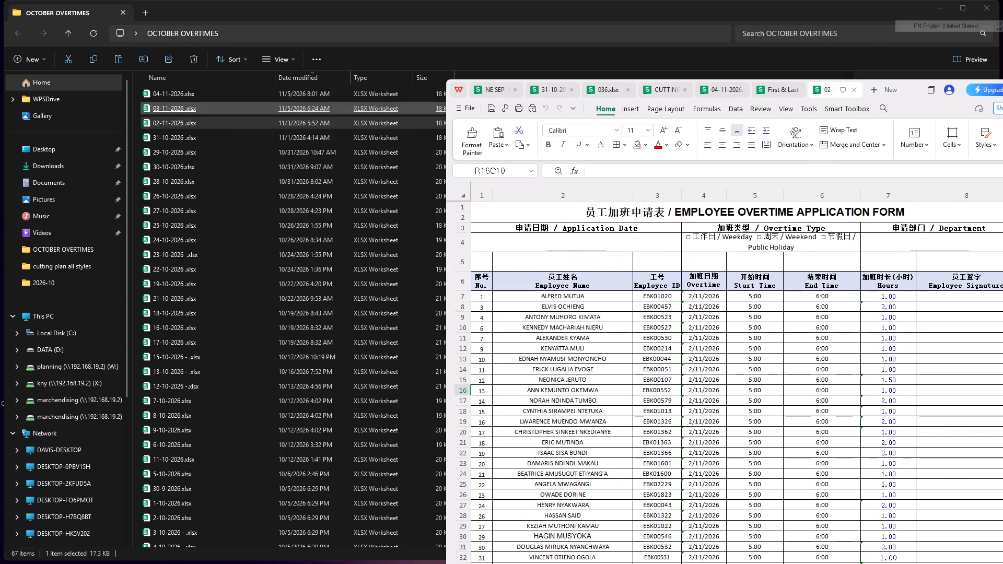
{"action": "double_click", "coordinate": [225, 121]}
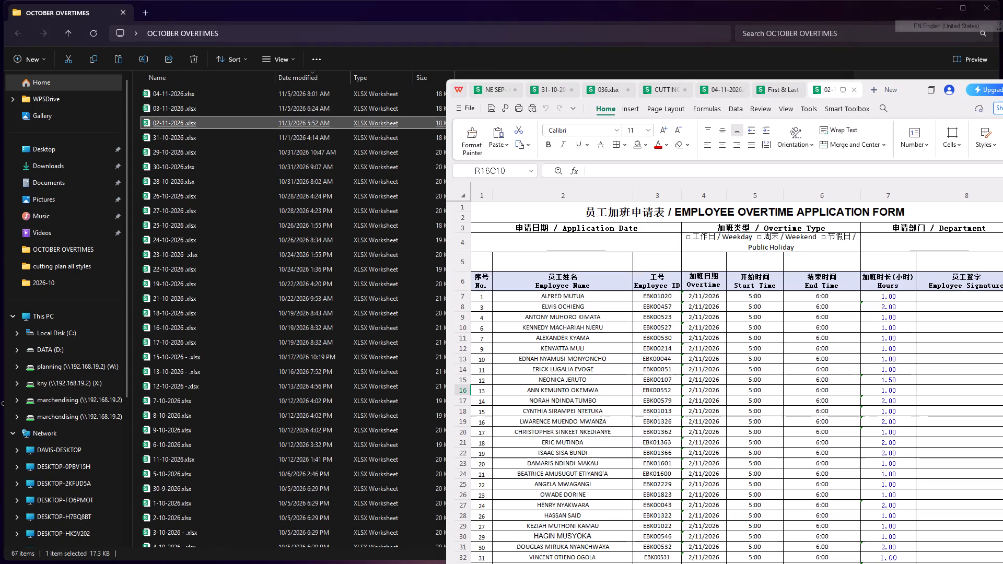
{"action": "double_click", "coordinate": [900, 103]}
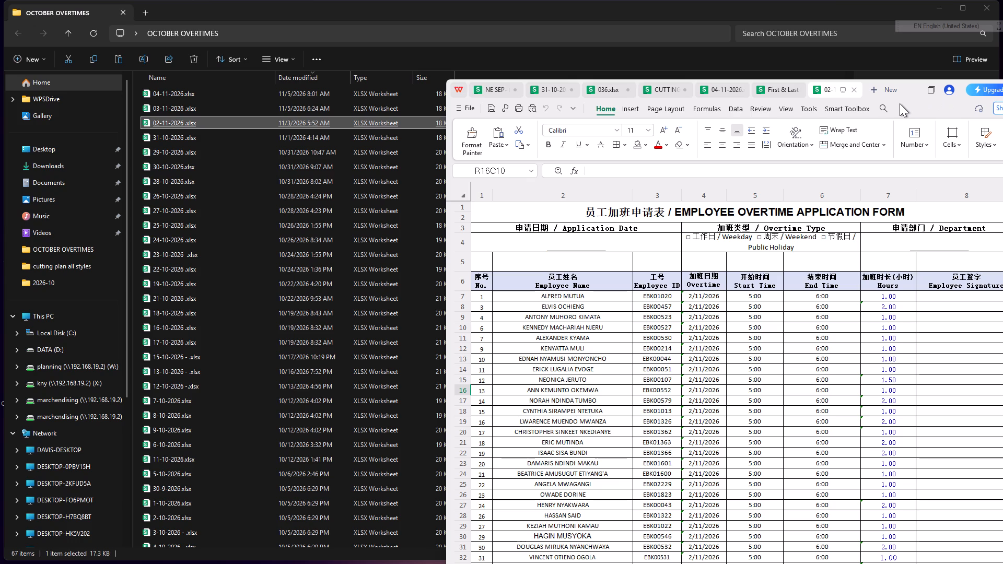
{"action": "triple_click", "coordinate": [900, 103]}
{"action": "double_click", "coordinate": [912, 85]}
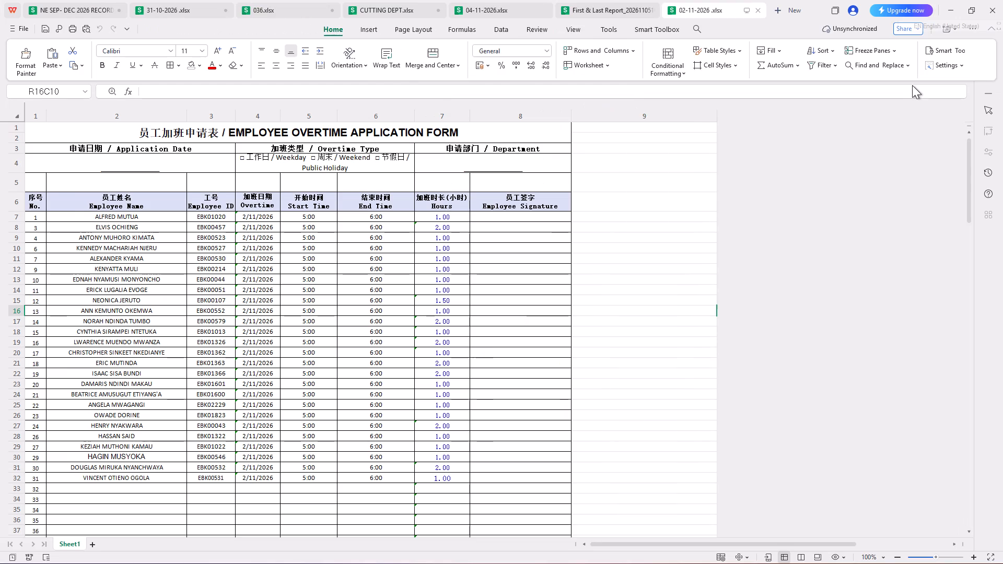
Insert 80 blank rows below the column header row of the 02-11-2026 overtime form.
{"action": "scroll", "coordinate": [255, 293], "scroll_direction": "up", "scroll_amount": 5}
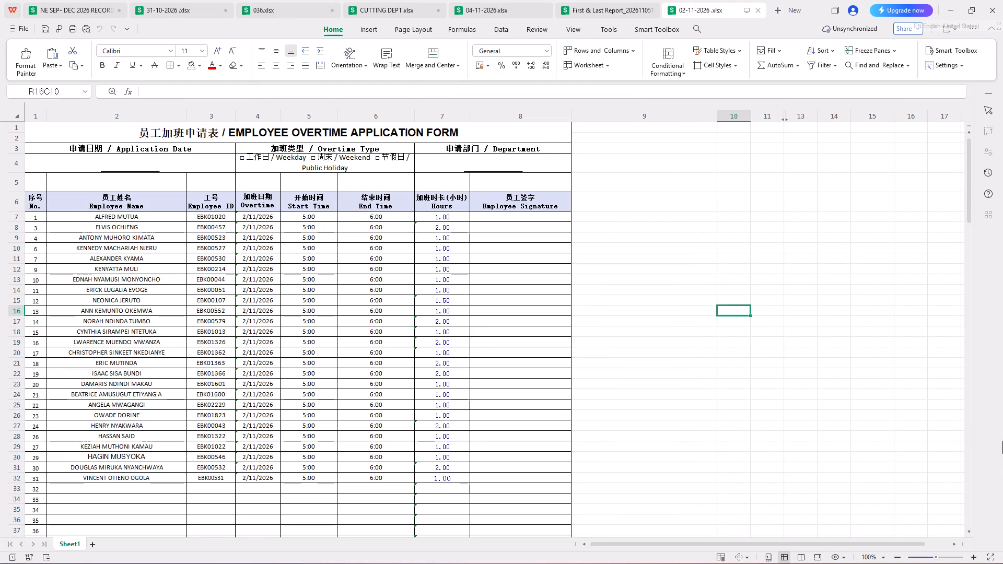
{"action": "scroll", "coordinate": [413, 182], "scroll_direction": "up", "scroll_amount": 5}
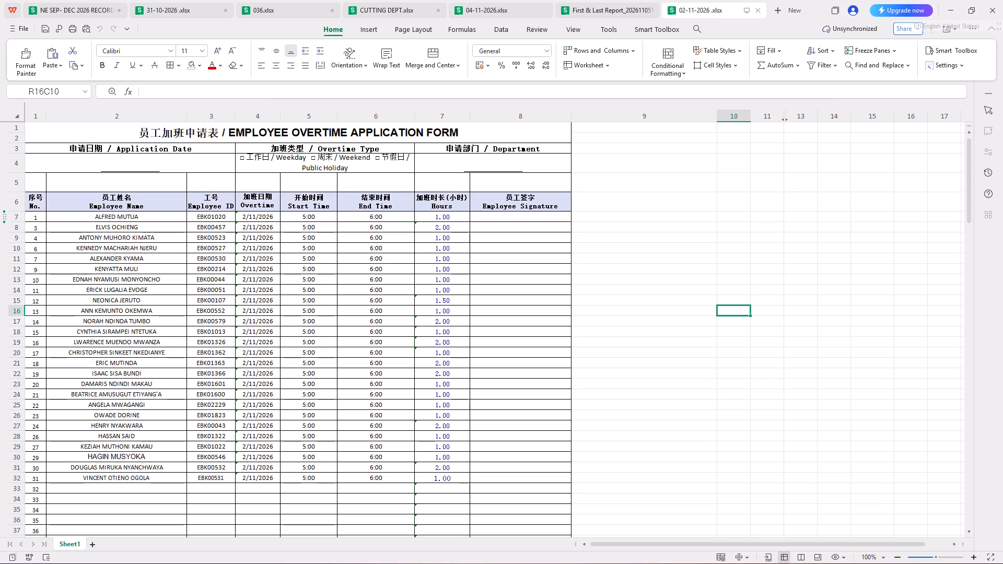
{"action": "right_click", "coordinate": [22, 213]}
{"action": "double_click", "coordinate": [134, 325]}
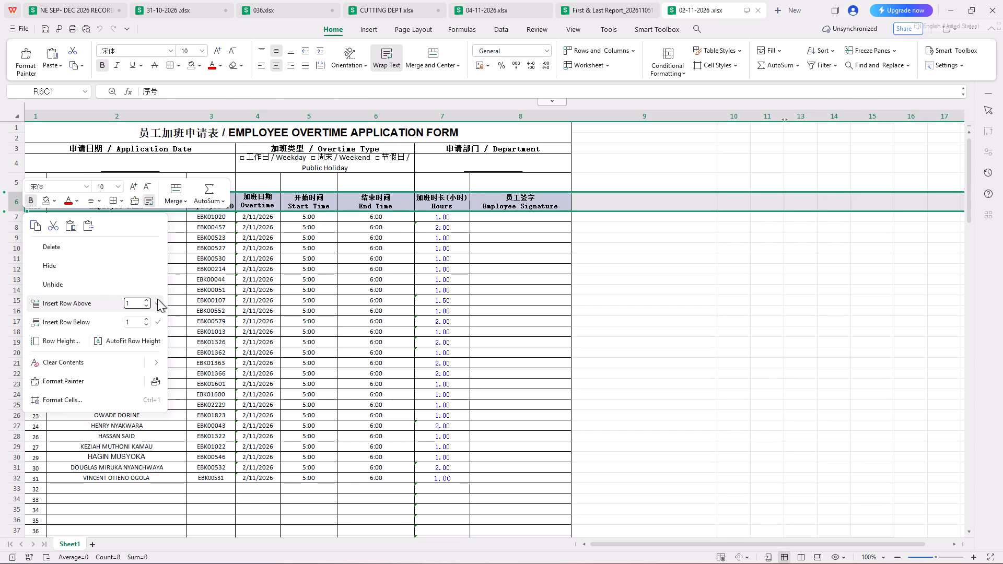
{"action": "left_click", "coordinate": [146, 318]}
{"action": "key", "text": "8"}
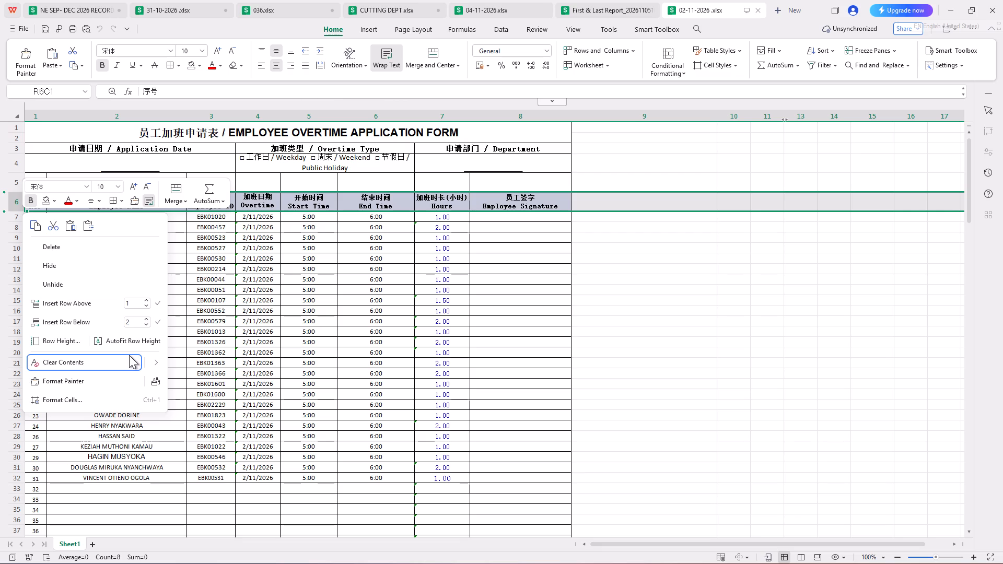
{"action": "left_click", "coordinate": [138, 321]}
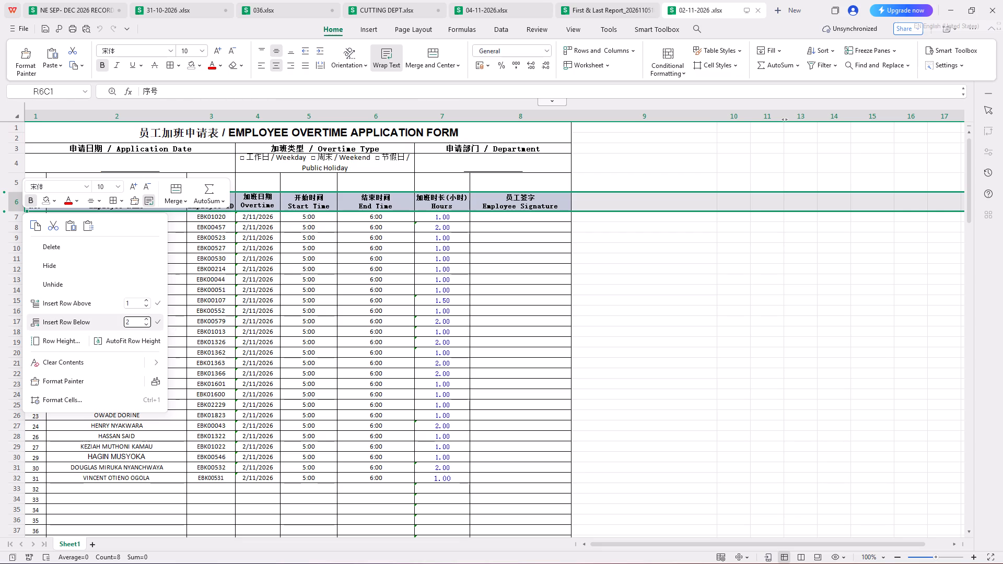
{"action": "double_click", "coordinate": [138, 321]}
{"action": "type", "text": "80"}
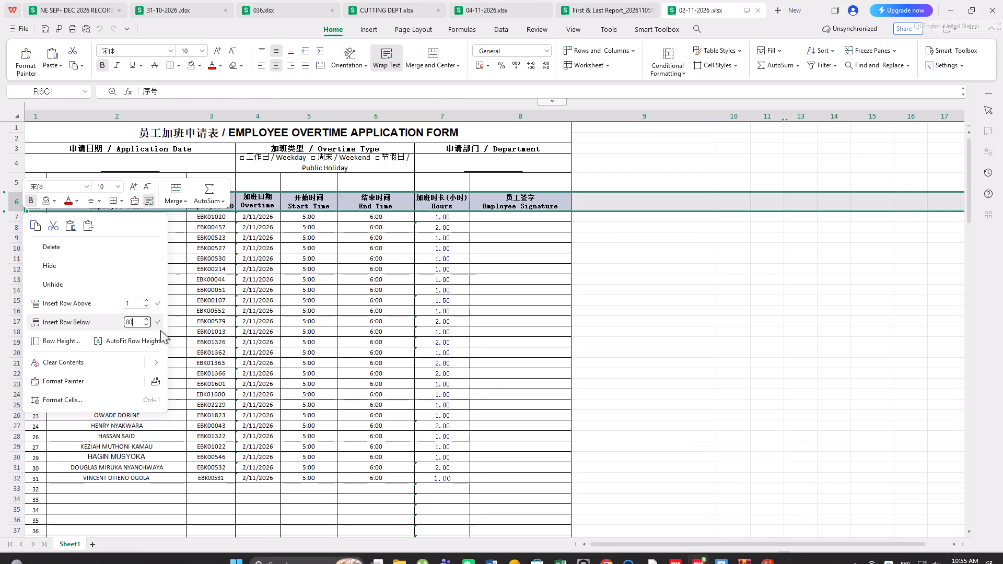
{"action": "left_click", "coordinate": [161, 320]}
Examine the inserted blank rows and the existing employee entries below them in the overtime form.
{"action": "scroll", "coordinate": [265, 286], "scroll_direction": "down", "scroll_amount": 12}
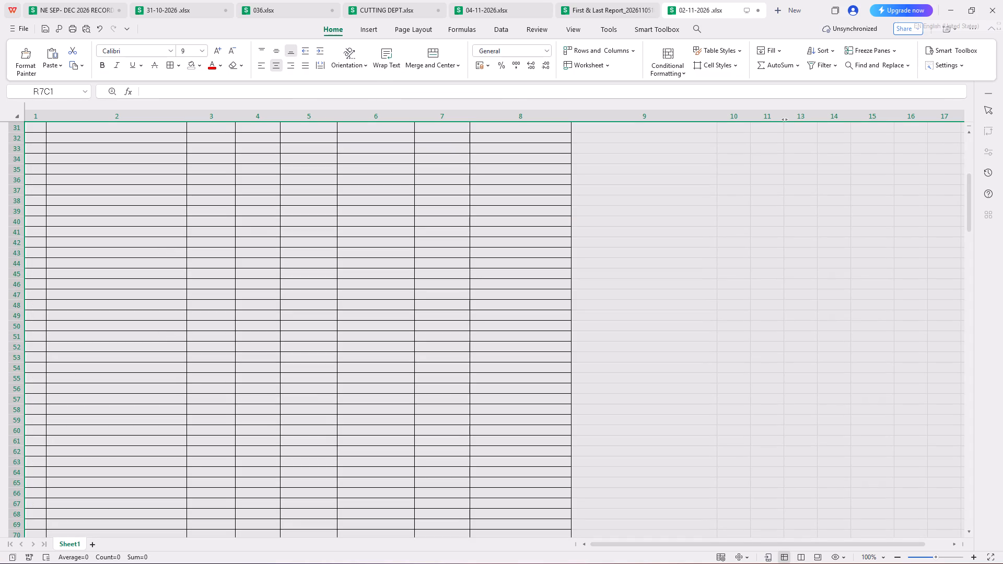
{"action": "scroll", "coordinate": [310, 290], "scroll_direction": "down", "scroll_amount": 3}
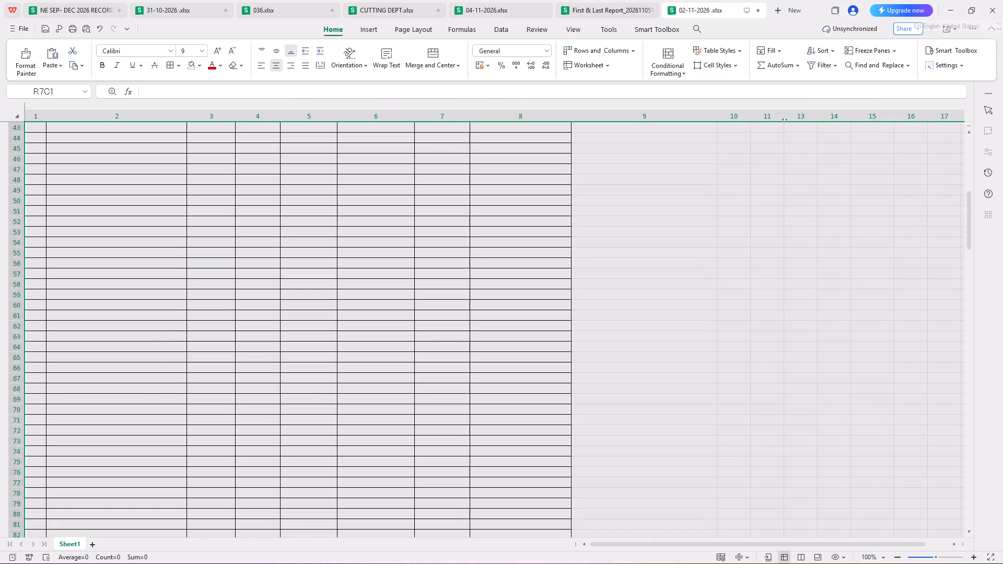
{"action": "scroll", "coordinate": [322, 281], "scroll_direction": "down", "scroll_amount": 4}
{"action": "scroll", "coordinate": [322, 281], "scroll_direction": "up", "scroll_amount": 2}
{"action": "scroll", "coordinate": [322, 281], "scroll_direction": "down", "scroll_amount": 14}
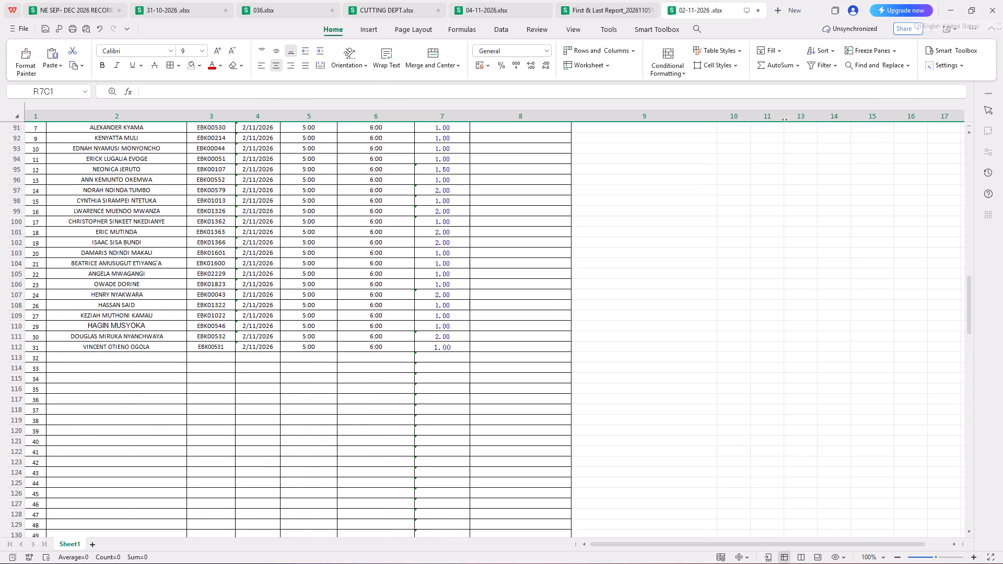
{"action": "scroll", "coordinate": [741, 413], "scroll_direction": "up", "scroll_amount": 17}
{"action": "left_click", "coordinate": [733, 409]}
{"action": "scroll", "coordinate": [734, 410], "scroll_direction": "up", "scroll_amount": 1}
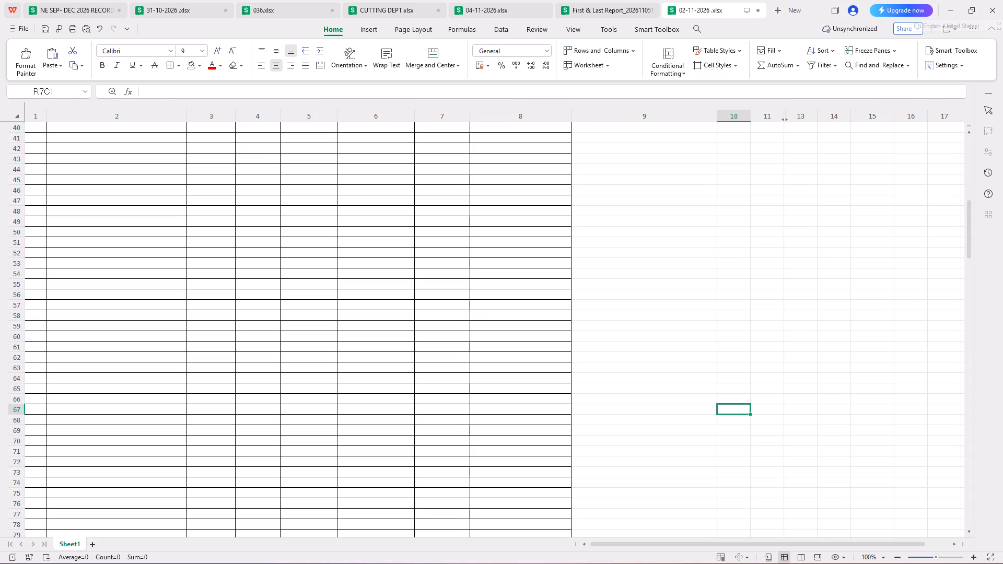
{"action": "scroll", "coordinate": [734, 410], "scroll_direction": "up", "scroll_amount": 13}
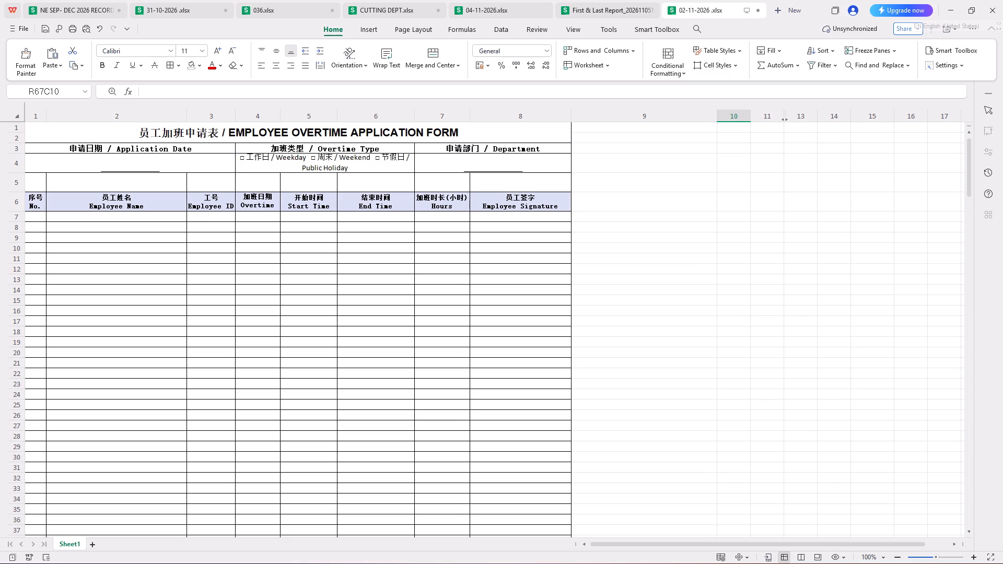
{"action": "scroll", "coordinate": [809, 325], "scroll_direction": "up", "scroll_amount": 16}
{"action": "scroll", "coordinate": [808, 313], "scroll_direction": "down", "scroll_amount": 6}
{"action": "scroll", "coordinate": [808, 313], "scroll_direction": "up", "scroll_amount": 13}
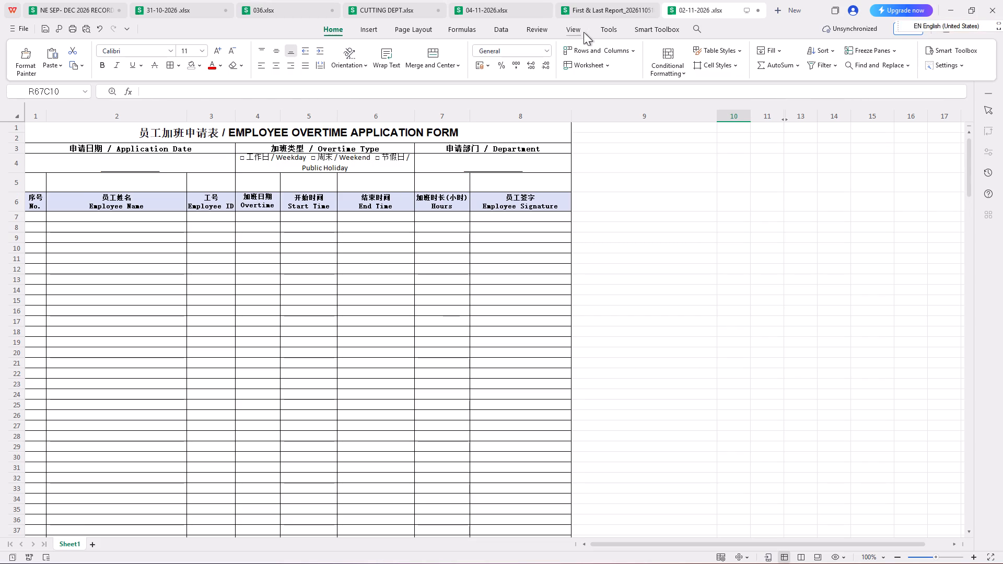
{"action": "scroll", "coordinate": [283, 188], "scroll_direction": "up", "scroll_amount": 5}
{"action": "left_click", "coordinate": [600, 6]}
{"action": "left_click", "coordinate": [693, 0]}
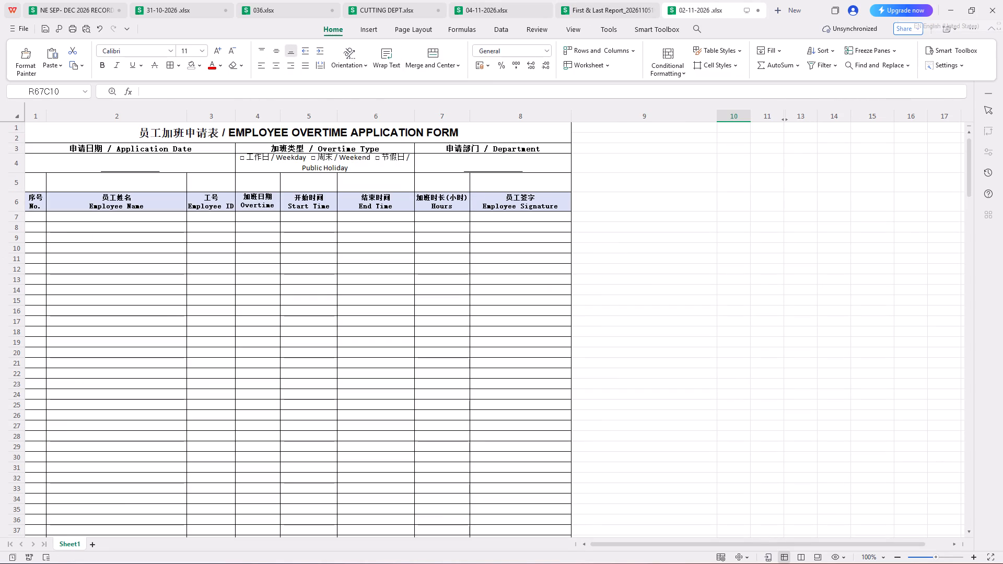
{"action": "scroll", "coordinate": [170, 218], "scroll_direction": "up", "scroll_amount": 3}
Copy the employee names in column 2, rows 2 to 84, of Sheet4 in CUTTING DEPT.xlsx.
{"action": "left_click", "coordinate": [409, 0]}
{"action": "scroll", "coordinate": [100, 345], "scroll_direction": "down", "scroll_amount": 3}
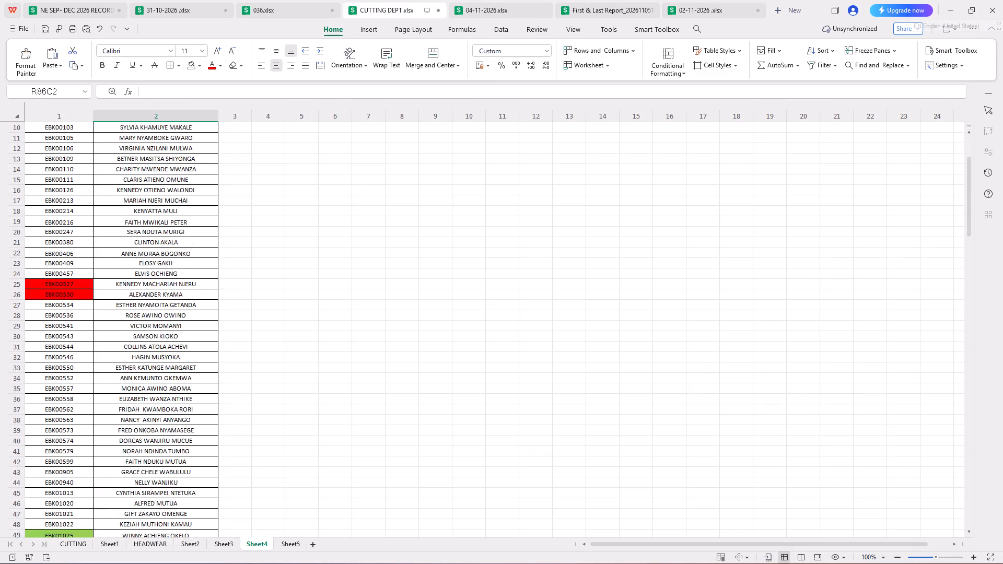
{"action": "scroll", "coordinate": [97, 356], "scroll_direction": "down", "scroll_amount": 18}
{"action": "left_click", "coordinate": [171, 335]}
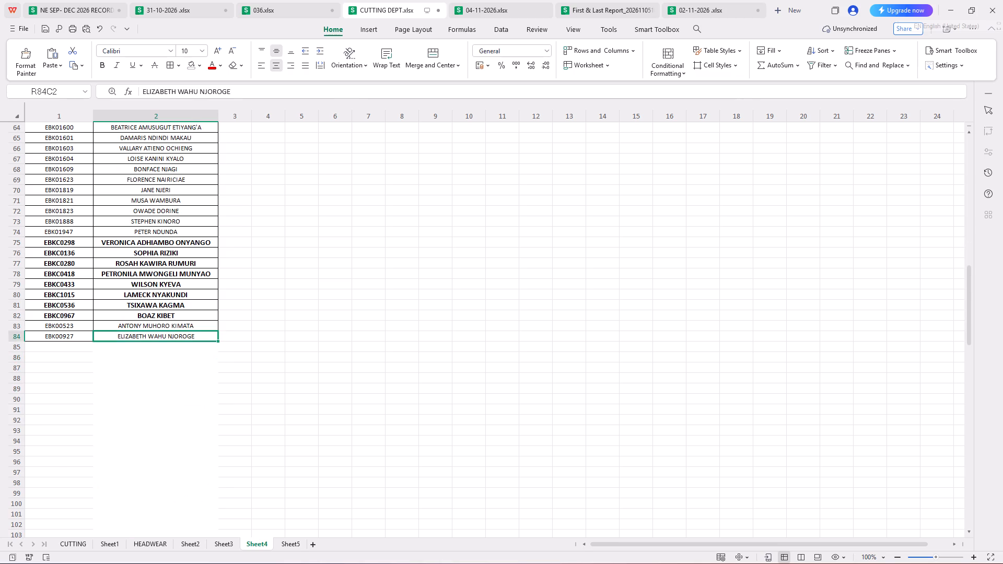
{"action": "scroll", "coordinate": [172, 335], "scroll_direction": "up", "scroll_amount": 20}
{"action": "scroll", "coordinate": [172, 335], "scroll_direction": "up", "scroll_amount": 18}
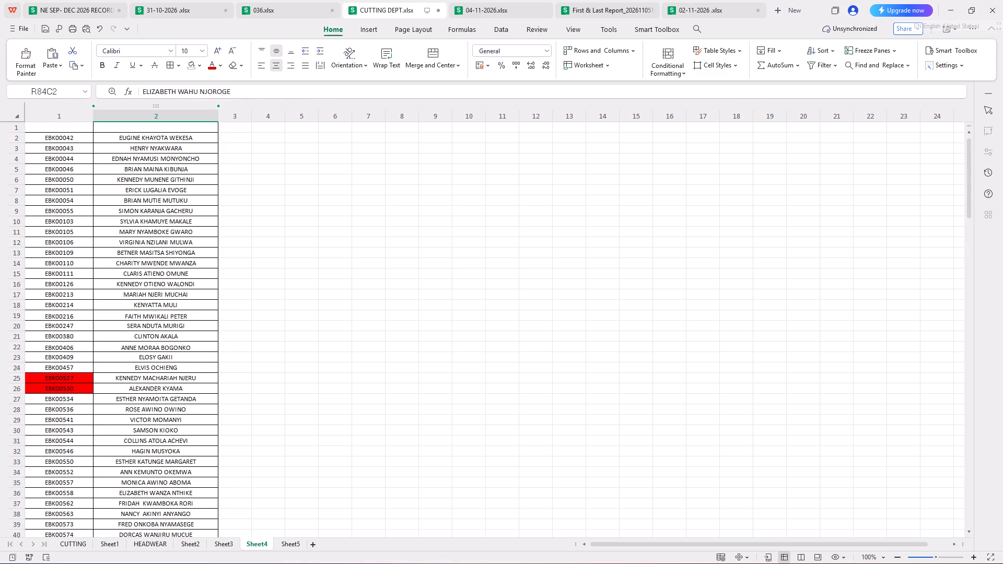
{"action": "left_click", "coordinate": [180, 137], "text": "ctrl+shift"}
{"action": "right_click", "coordinate": [180, 137]}
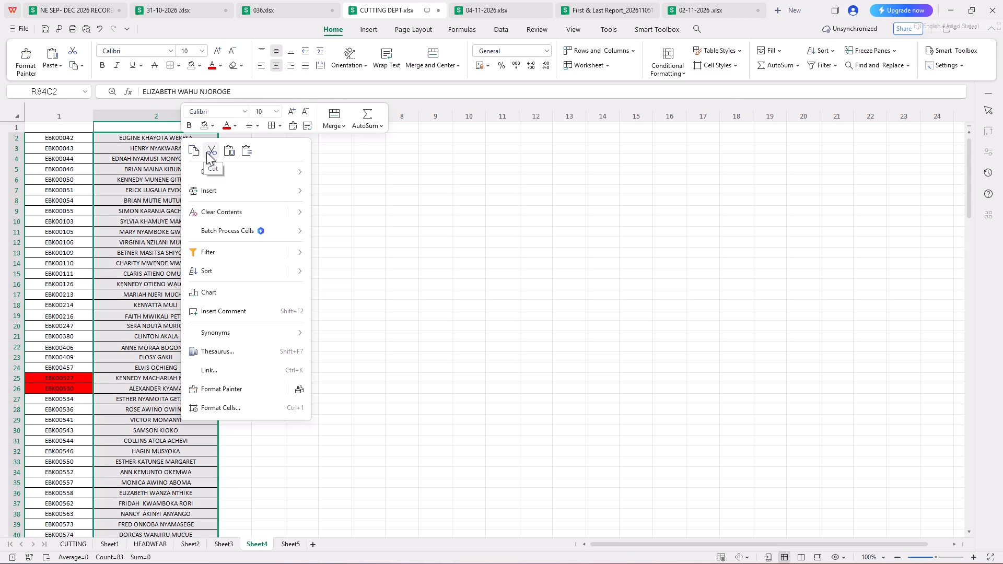
{"action": "left_click", "coordinate": [192, 148]}
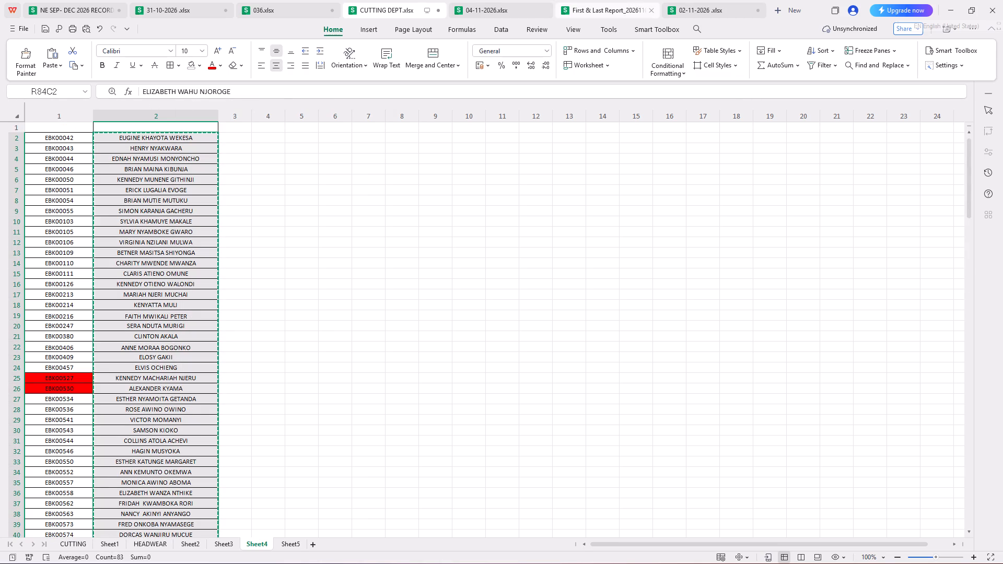
Add a new sheet to the First & Last Report workbook and paste the copied names into column 1 from row 2.
{"action": "left_click", "coordinate": [596, 6]}
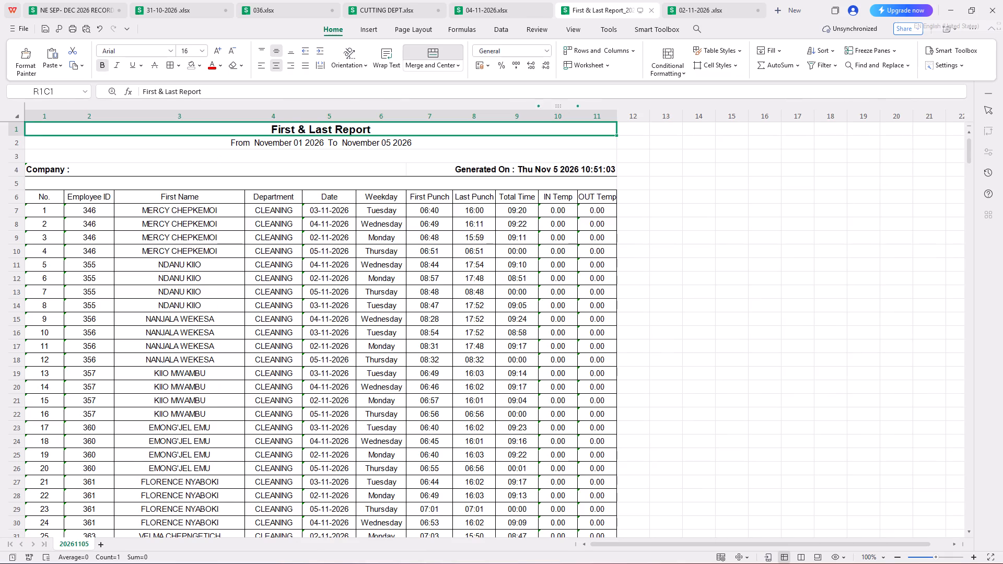
{"action": "scroll", "coordinate": [445, 280], "scroll_direction": "down", "scroll_amount": 1}
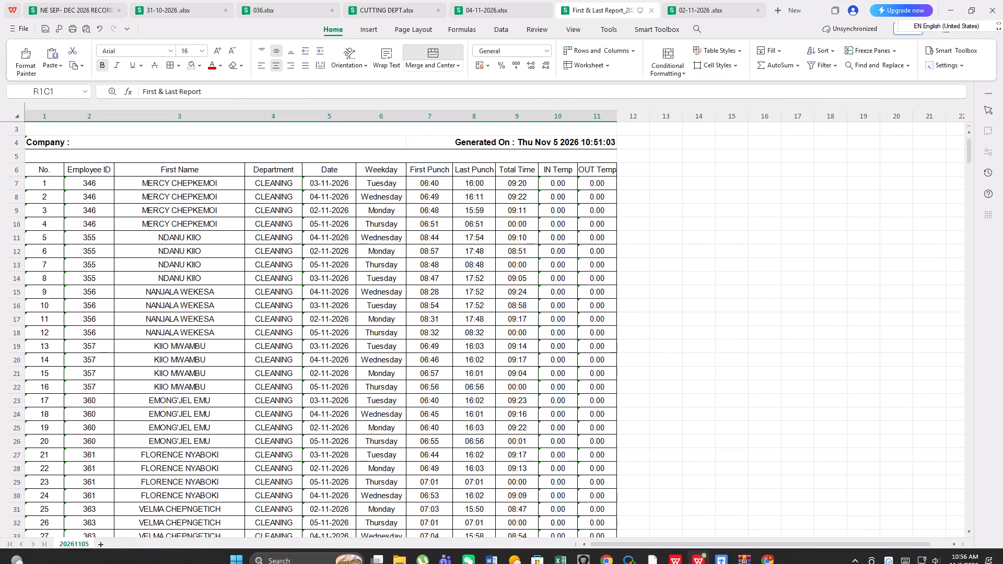
{"action": "left_click", "coordinate": [97, 545]}
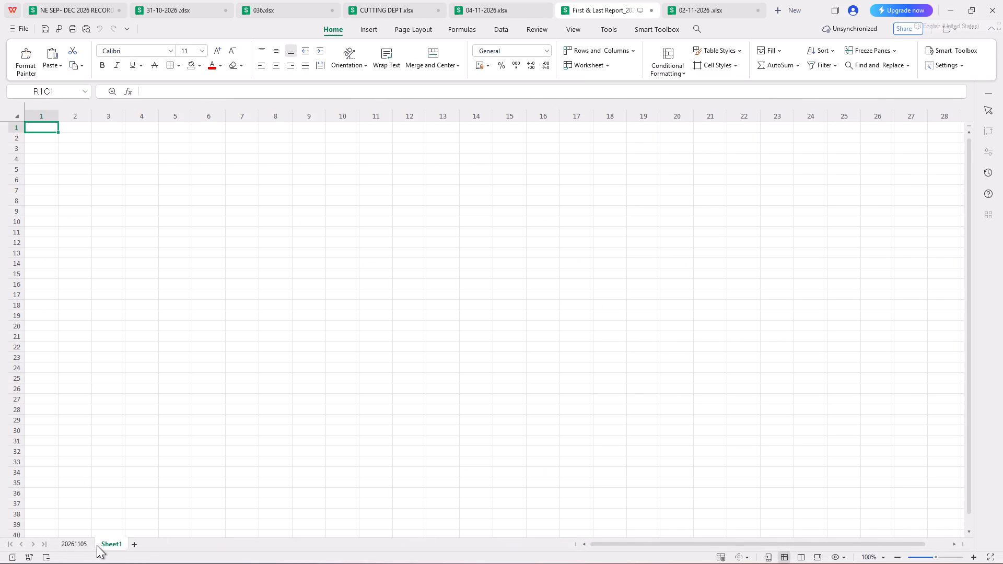
{"action": "left_click", "coordinate": [46, 140]}
{"action": "right_click", "coordinate": [46, 140]}
{"action": "left_click", "coordinate": [101, 154]}
{"action": "left_click", "coordinate": [538, 385]}
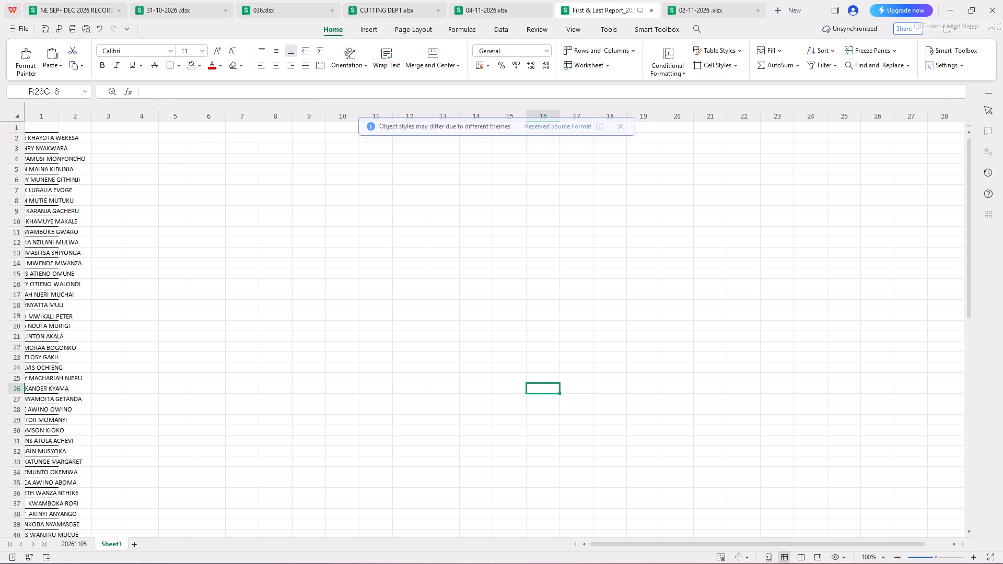
Add filters across rows 3 to 5 of sheet 20261105 and filter the date column to 02-11-2026 only.
{"action": "left_click", "coordinate": [79, 545]}
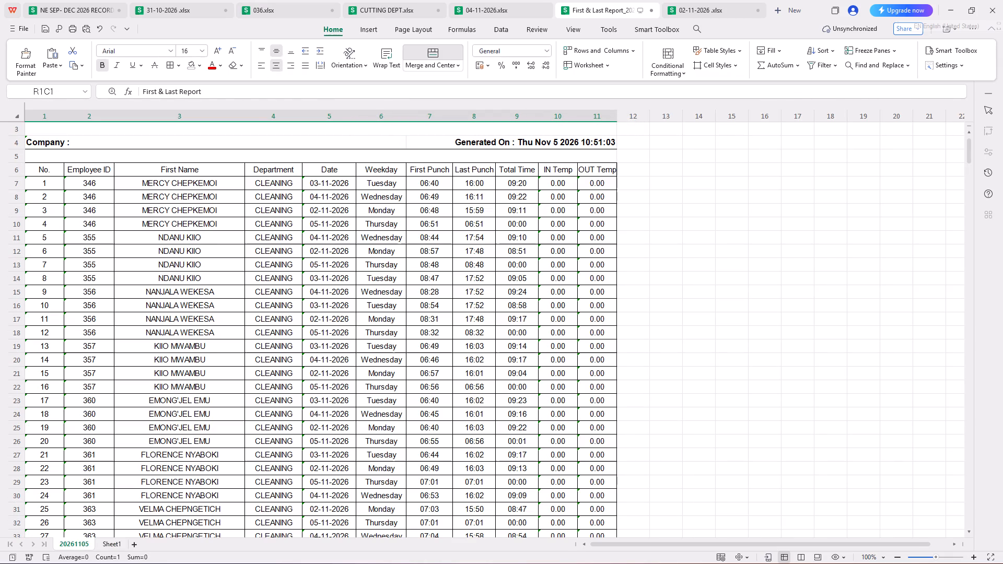
{"action": "left_click_drag", "start_coordinate": [72, 128], "coordinate": [584, 145]}
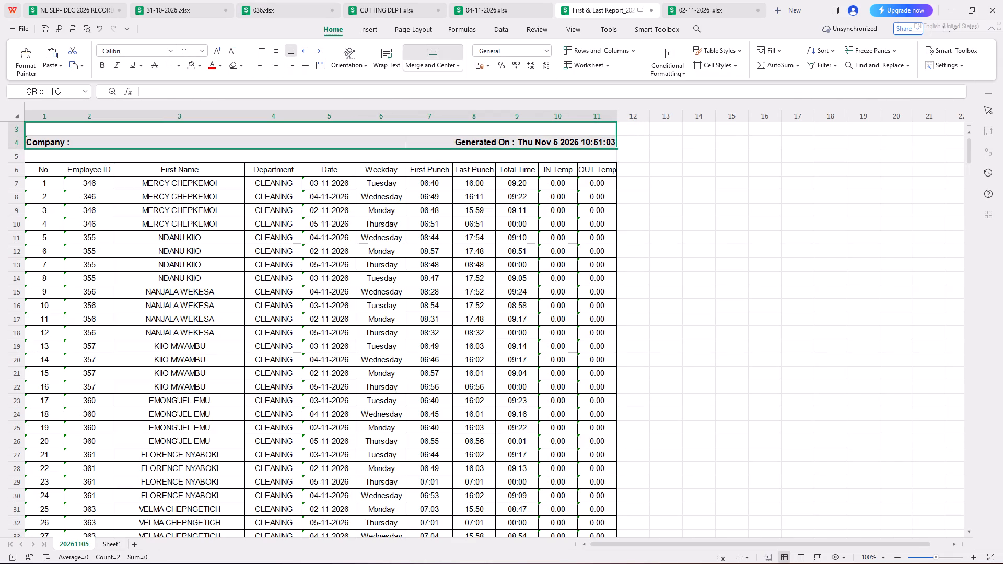
{"action": "left_click_drag", "start_coordinate": [584, 145], "coordinate": [584, 160]}
{"action": "left_click", "coordinate": [809, 67]}
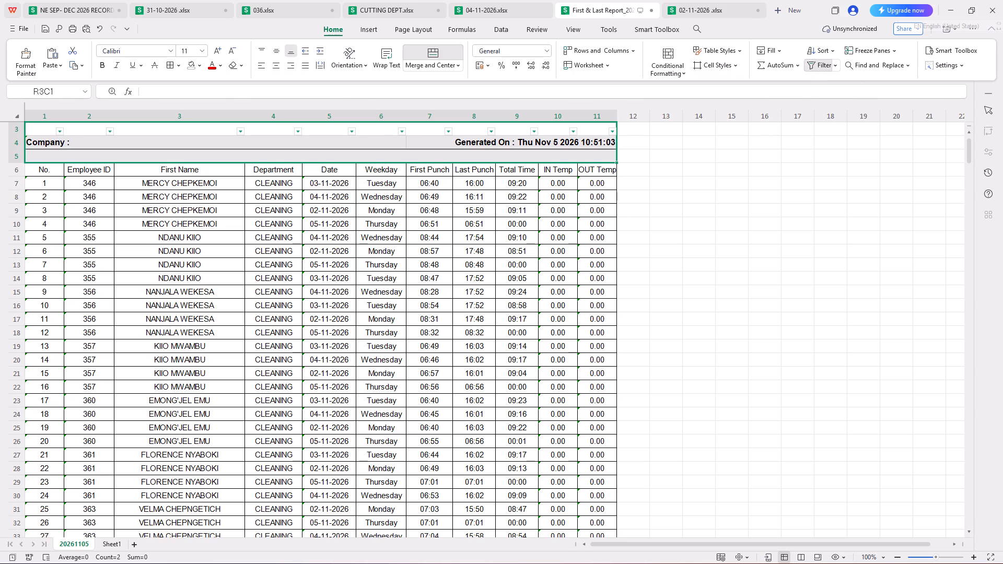
{"action": "left_click", "coordinate": [354, 128]}
{"action": "left_click", "coordinate": [392, 206]}
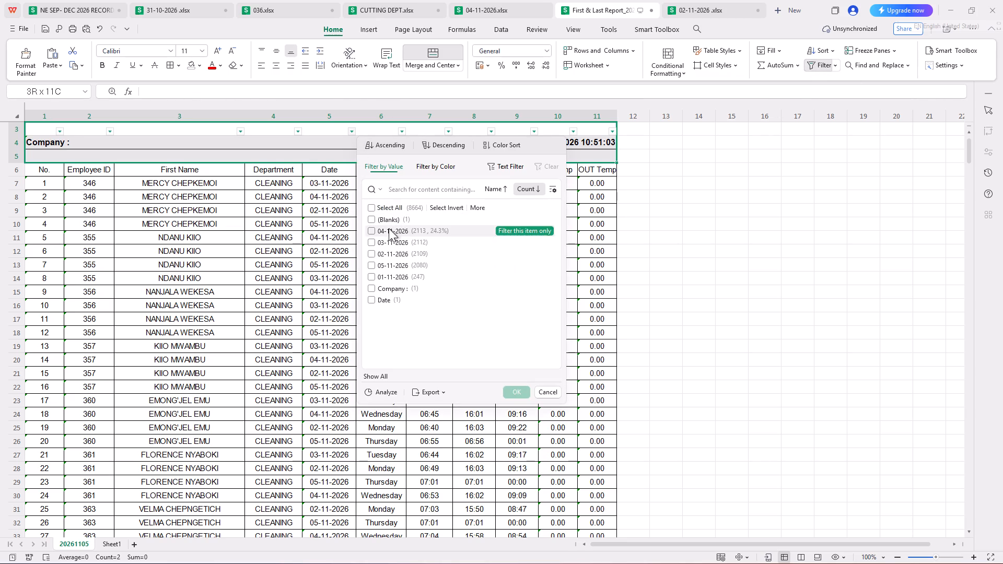
{"action": "left_click", "coordinate": [382, 252]}
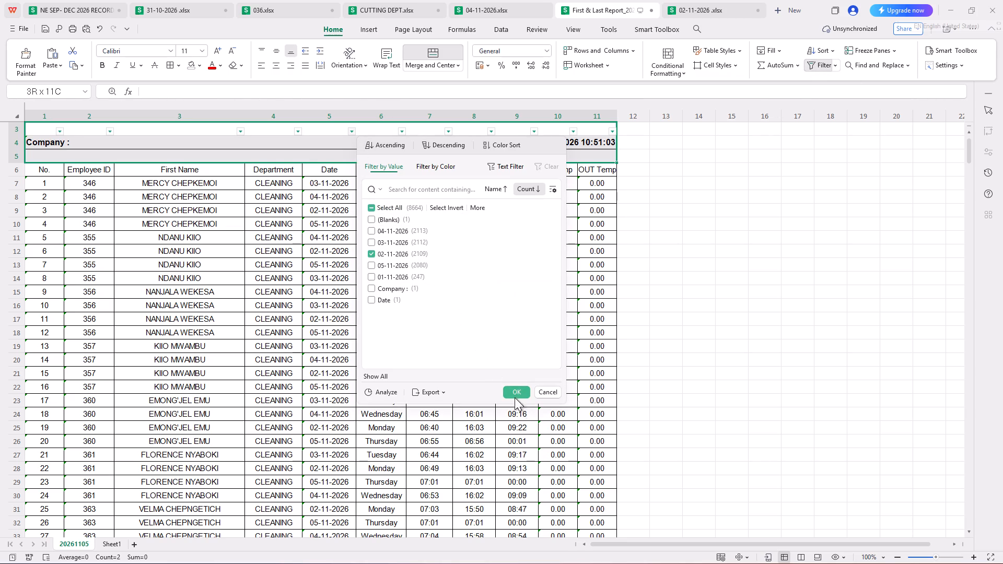
{"action": "left_click", "coordinate": [521, 389]}
Copy the filtered 02-11-2026 rows of sheet 20261105, from row 9 to row 8665, and paste them into a new sheet from row 1.
{"action": "scroll", "coordinate": [111, 131], "scroll_direction": "up", "scroll_amount": 4}
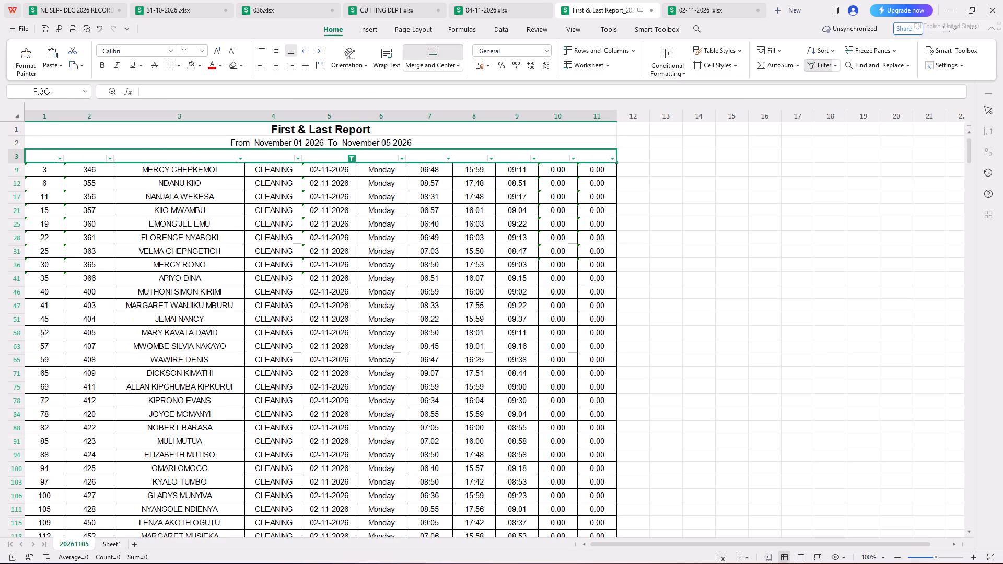
{"action": "left_click_drag", "start_coordinate": [50, 169], "coordinate": [584, 167]}
{"action": "scroll", "coordinate": [583, 172], "scroll_direction": "down", "scroll_amount": 14}
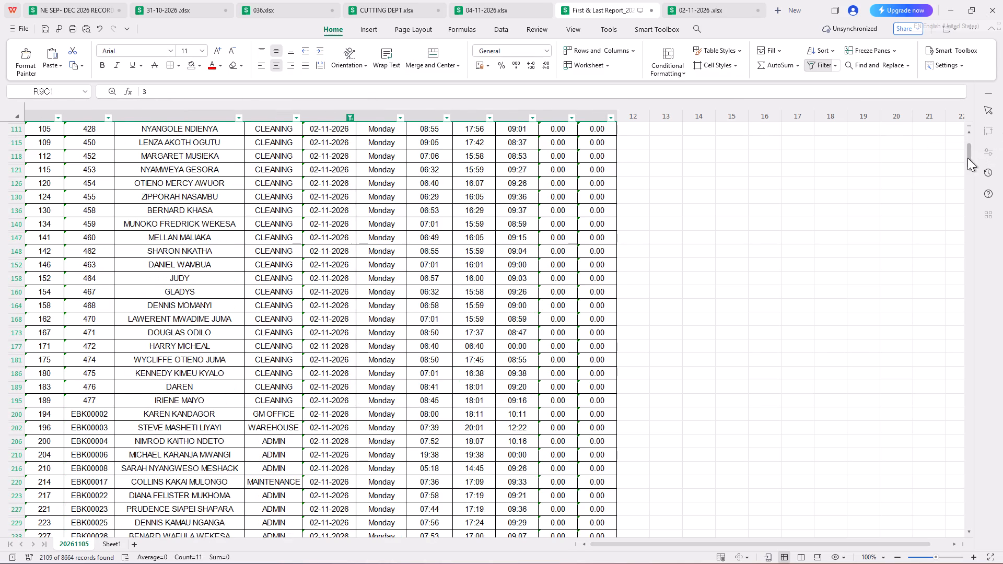
{"action": "left_click_drag", "start_coordinate": [967, 158], "coordinate": [1002, 430]}
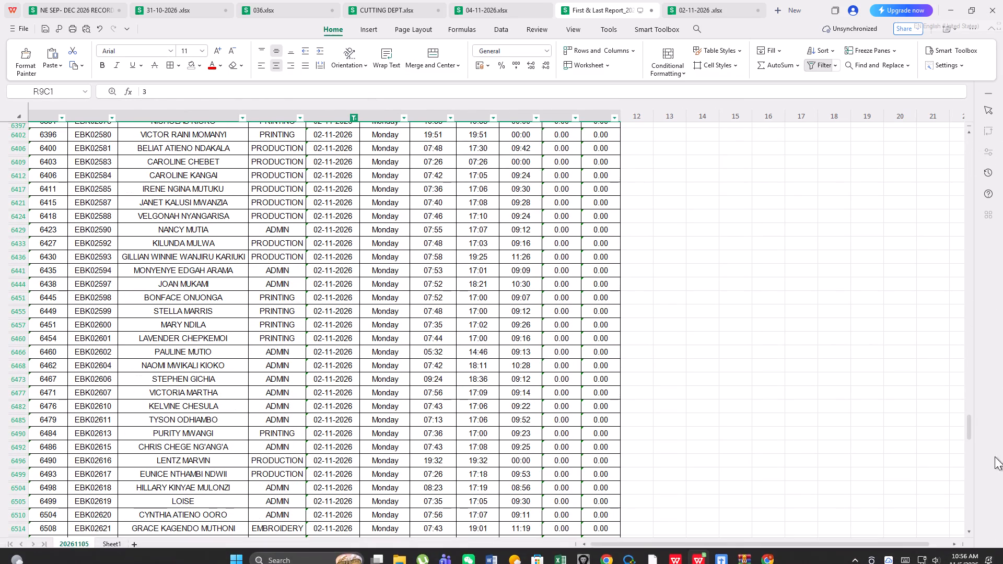
{"action": "left_click_drag", "start_coordinate": [971, 430], "coordinate": [959, 563]}
{"action": "scroll", "coordinate": [405, 278], "scroll_direction": "down", "scroll_amount": 4}
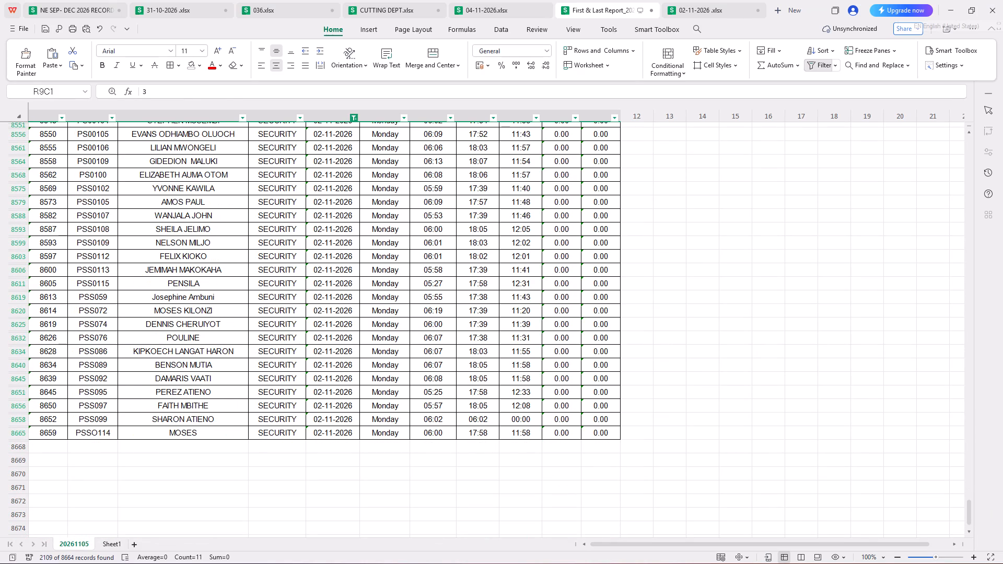
{"action": "left_click", "coordinate": [23, 431], "text": "ctrl+shift"}
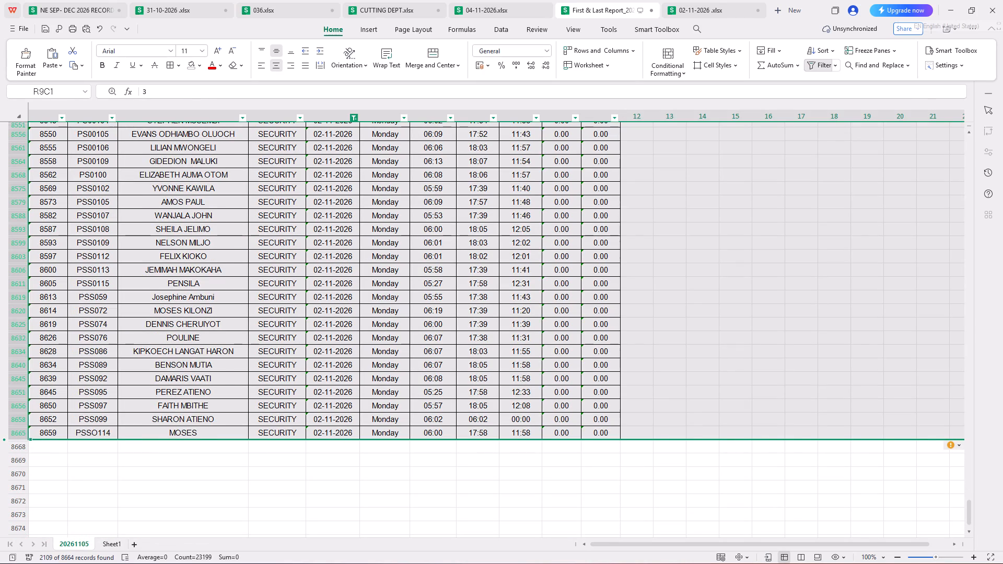
{"action": "key", "text": "ctrl+c"}
{"action": "left_click", "coordinate": [134, 544]}
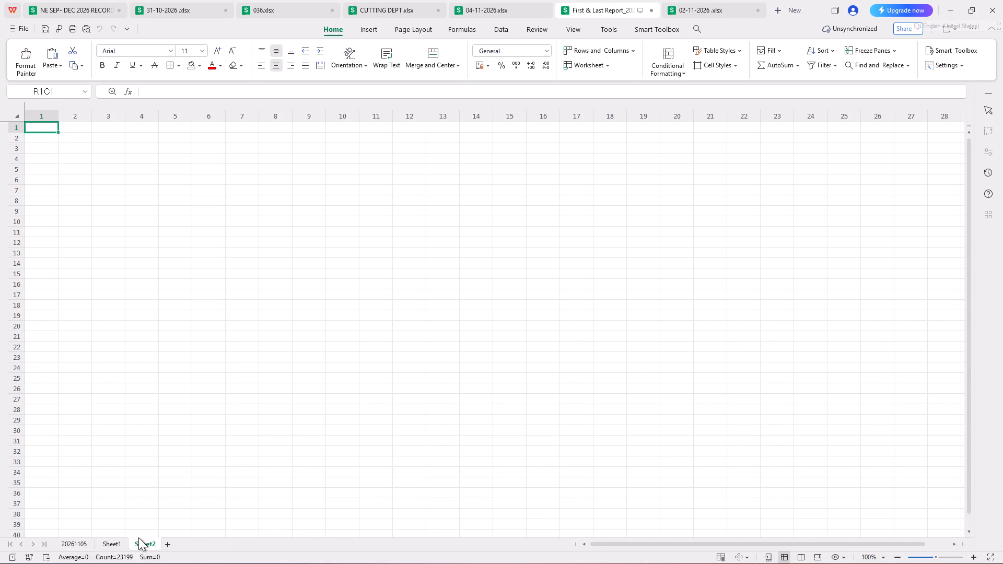
{"action": "key", "text": "ctrl+v"}
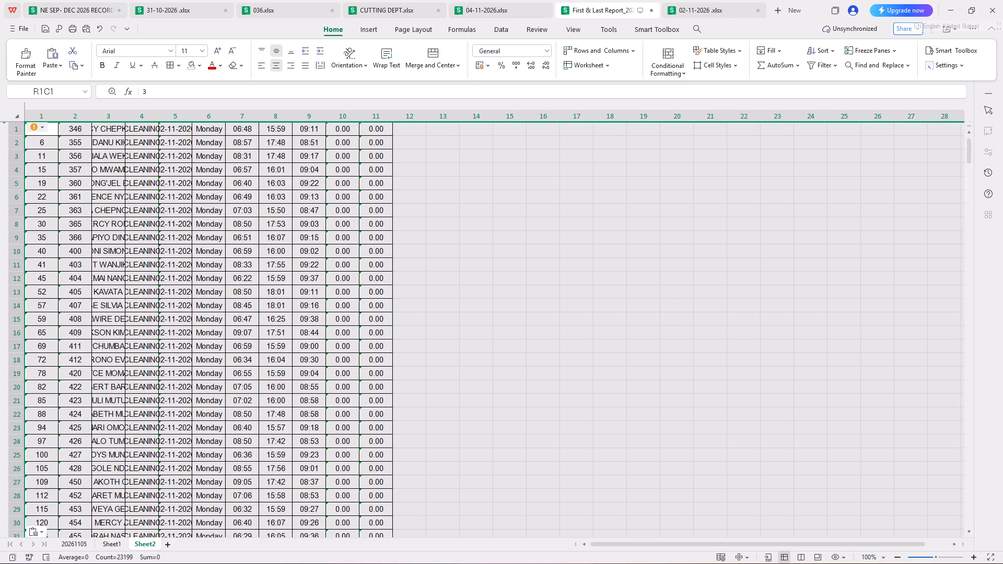
{"action": "scroll", "coordinate": [518, 318], "scroll_direction": "up", "scroll_amount": 20}
{"action": "scroll", "coordinate": [518, 318], "scroll_direction": "up", "scroll_amount": 2}
{"action": "left_click", "coordinate": [503, 271]}
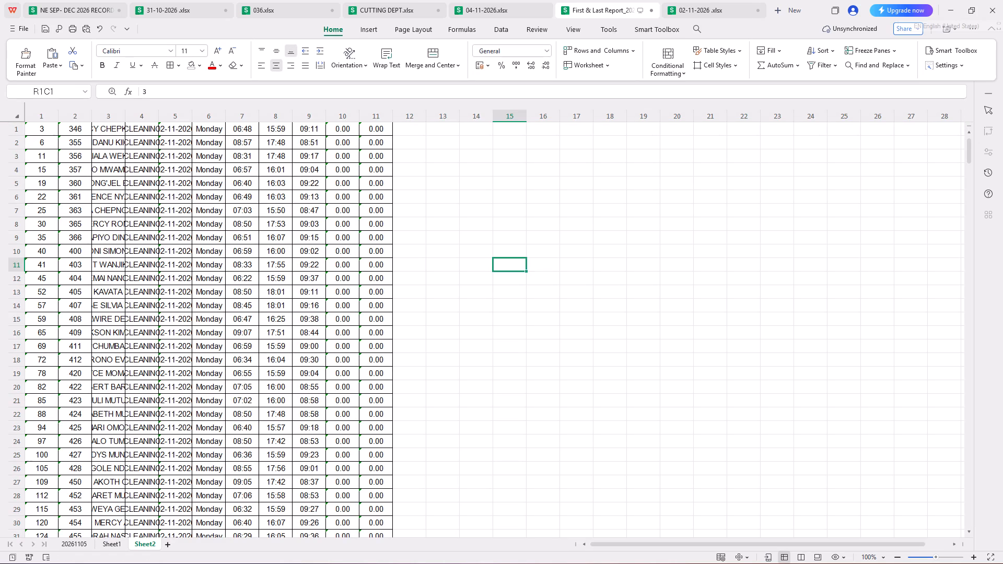
Widen columns 2 to 5 of Sheet2 so the employee names, departments and dates fit fully.
{"action": "left_click_drag", "start_coordinate": [91, 122], "coordinate": [126, 174]}
{"action": "left_click_drag", "start_coordinate": [161, 117], "coordinate": [186, 159]}
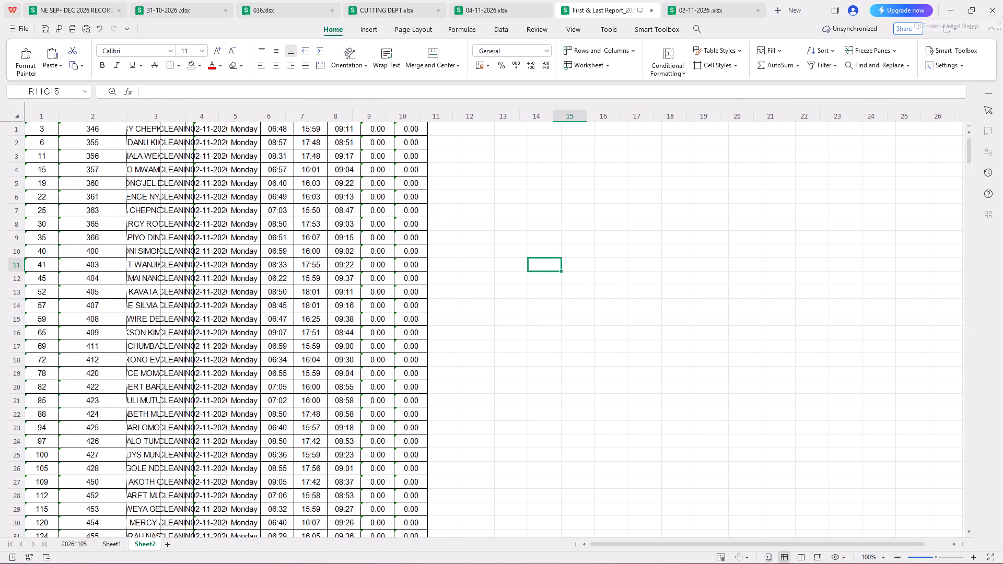
{"action": "left_click_drag", "start_coordinate": [217, 116], "coordinate": [256, 180]}
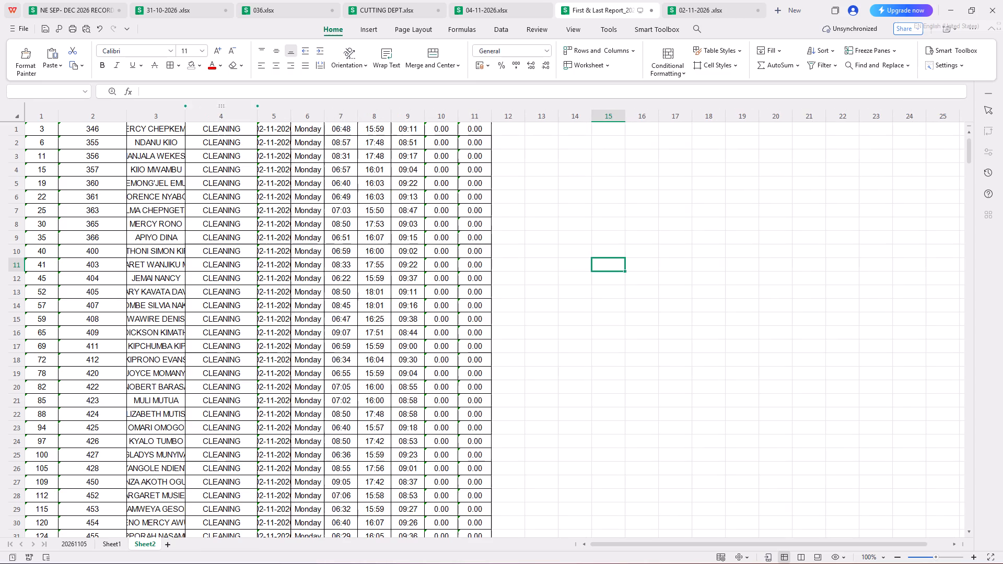
{"action": "left_click_drag", "start_coordinate": [184, 119], "coordinate": [236, 227]}
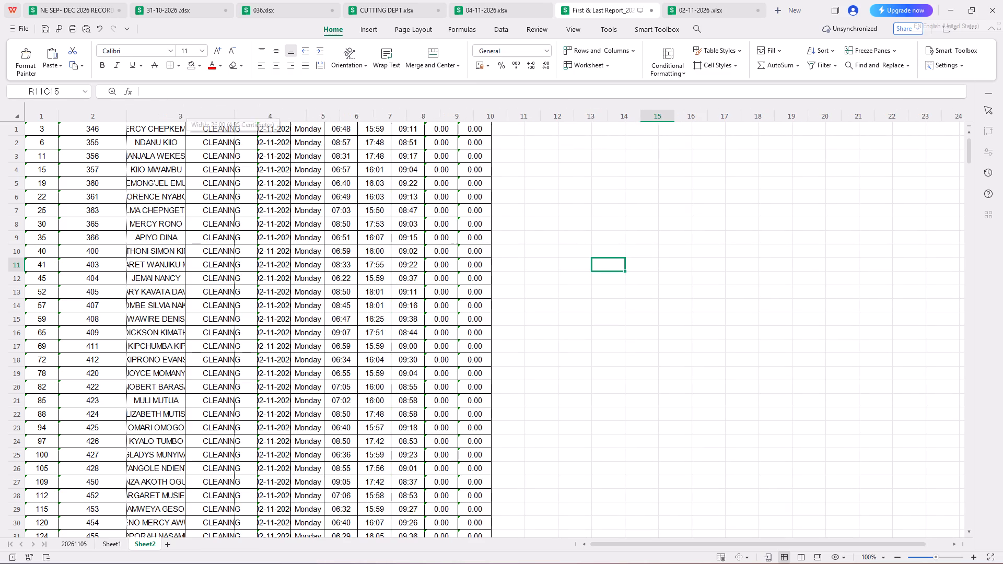
{"action": "left_click_drag", "start_coordinate": [236, 227], "coordinate": [238, 234]}
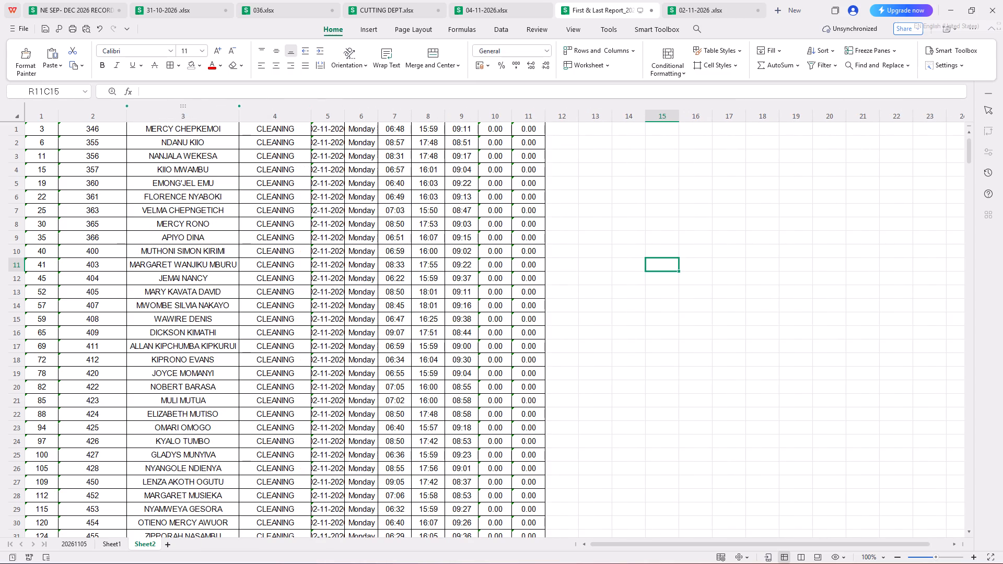
{"action": "left_click_drag", "start_coordinate": [242, 118], "coordinate": [255, 142]}
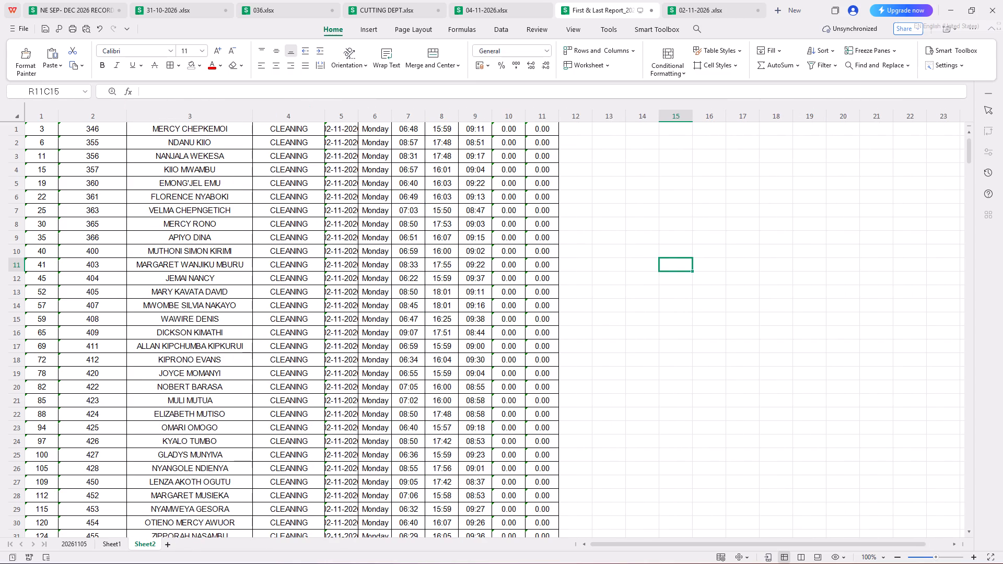
{"action": "left_click_drag", "start_coordinate": [360, 117], "coordinate": [423, 215]}
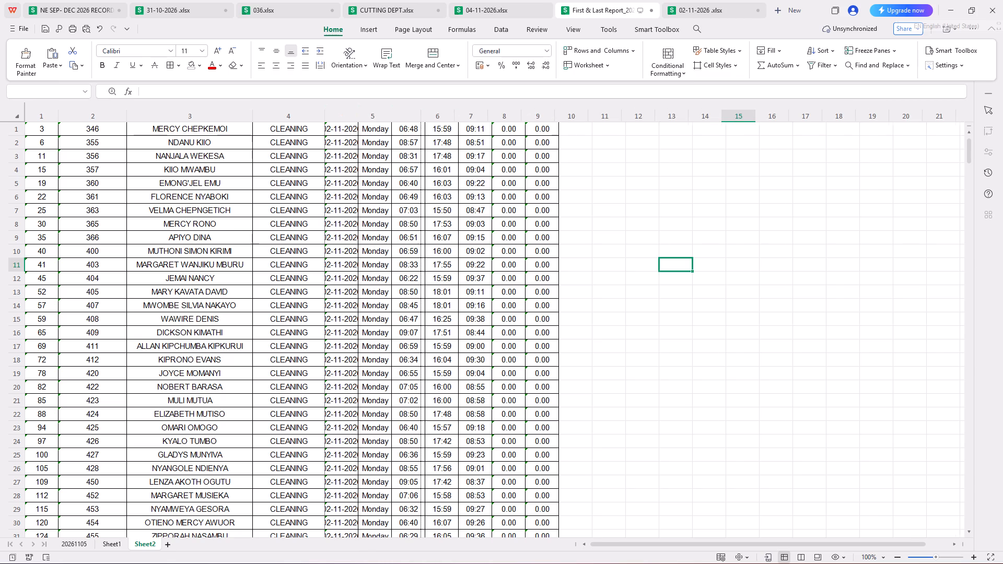
{"action": "scroll", "coordinate": [458, 230], "scroll_direction": "down", "scroll_amount": 8}
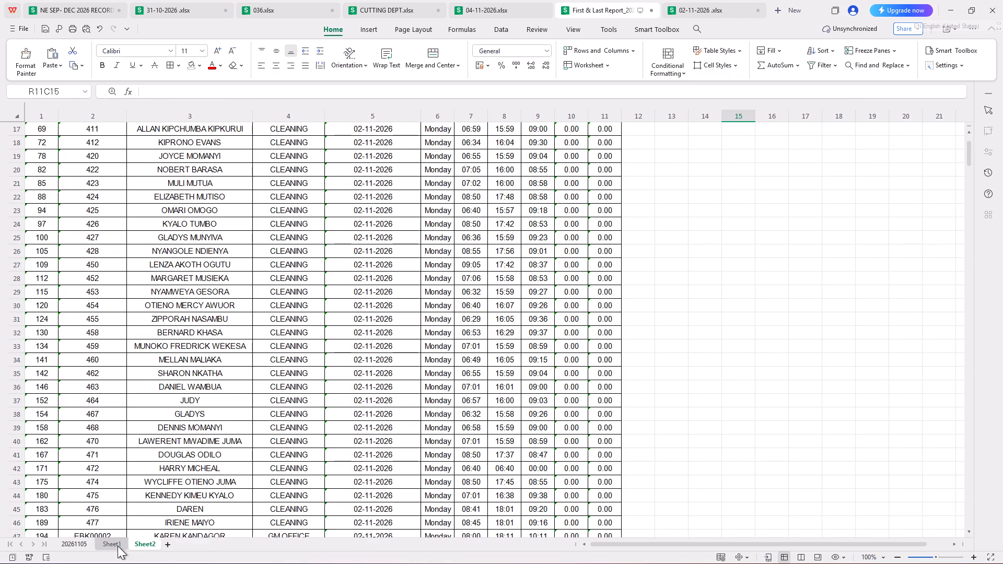
Examine the pasted employee name list in column 1 of Sheet1 and the empty area around it.
{"action": "left_click", "coordinate": [118, 546]}
{"action": "scroll", "coordinate": [201, 426], "scroll_direction": "down", "scroll_amount": 5}
{"action": "scroll", "coordinate": [87, 512], "scroll_direction": "down", "scroll_amount": 15}
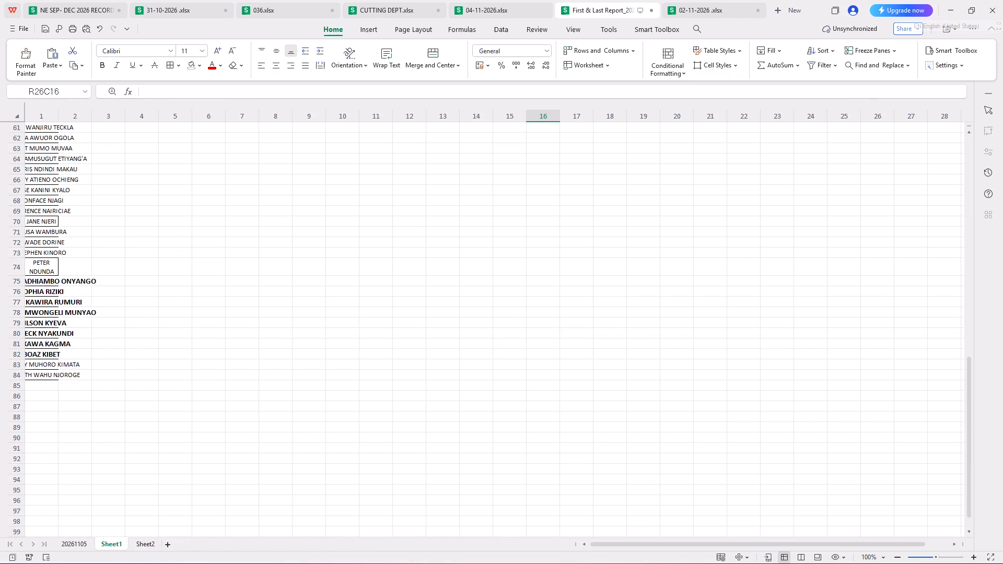
{"action": "left_click", "coordinate": [52, 386]}
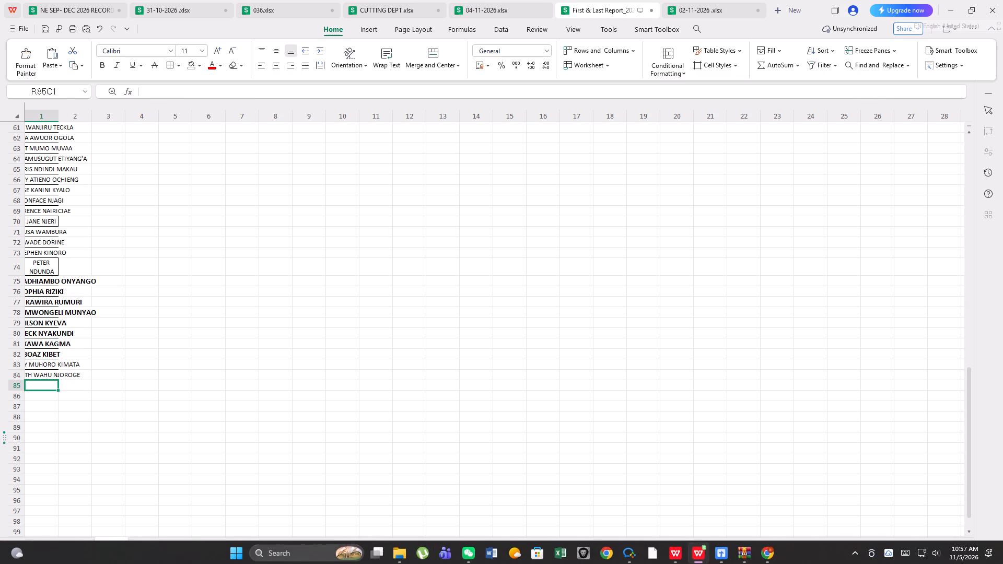
{"action": "scroll", "coordinate": [134, 273], "scroll_direction": "up", "scroll_amount": 15}
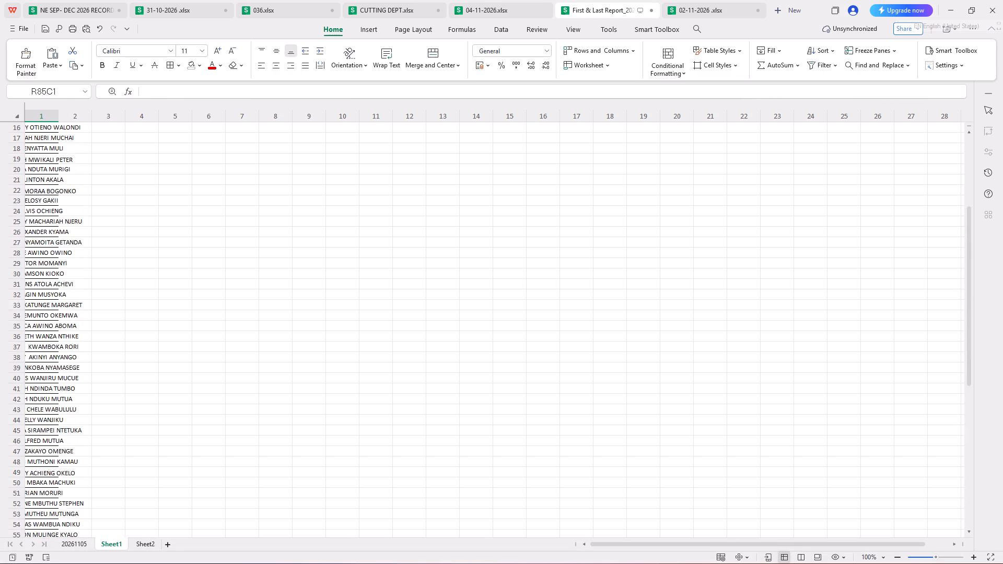
{"action": "scroll", "coordinate": [126, 252], "scroll_direction": "down", "scroll_amount": 7}
{"action": "left_click_drag", "start_coordinate": [626, 546], "coordinate": [608, 547]}
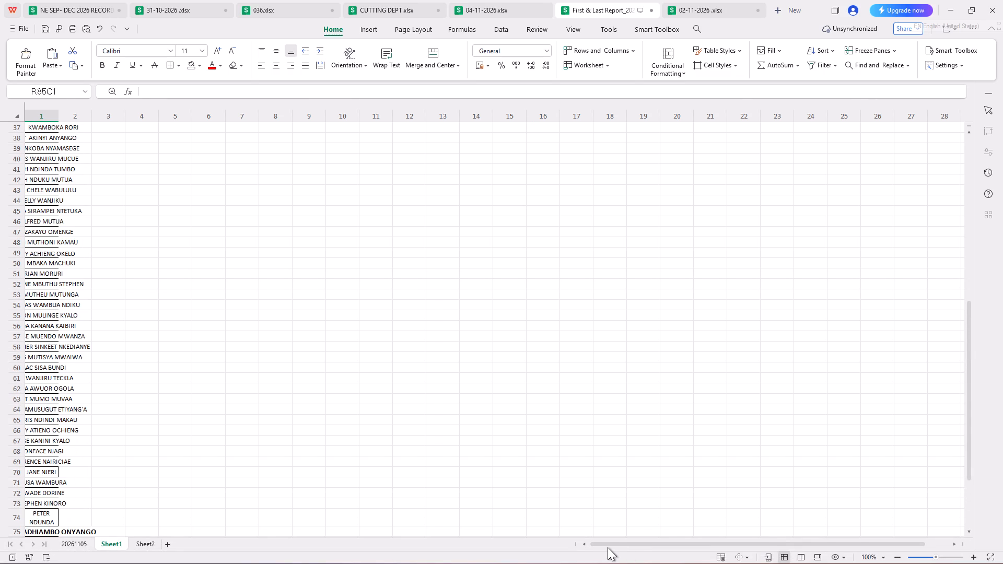
{"action": "left_click_drag", "start_coordinate": [608, 547], "coordinate": [750, 539]}
{"action": "left_click_drag", "start_coordinate": [712, 545], "coordinate": [752, 543]}
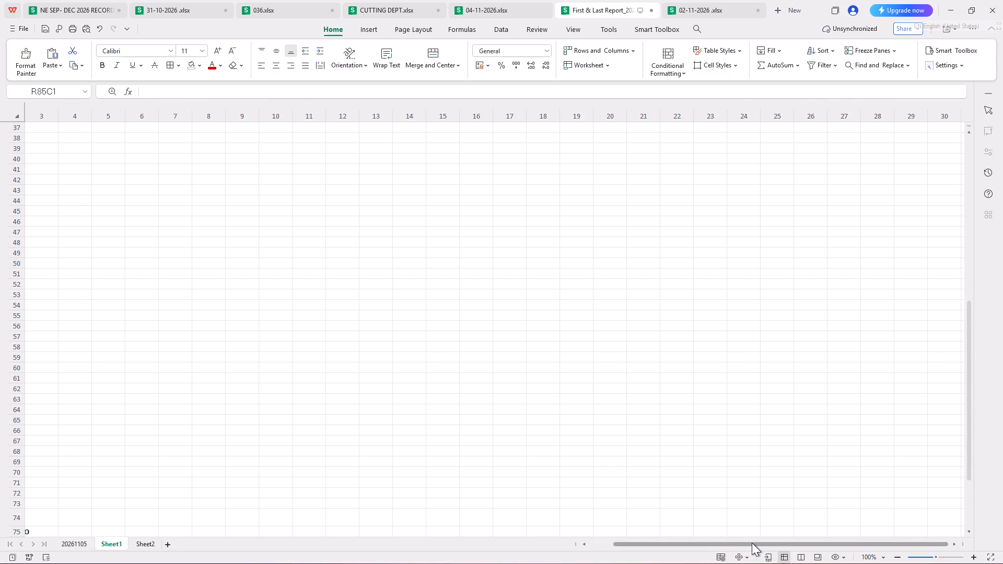
{"action": "left_click_drag", "start_coordinate": [752, 543], "coordinate": [508, 512]}
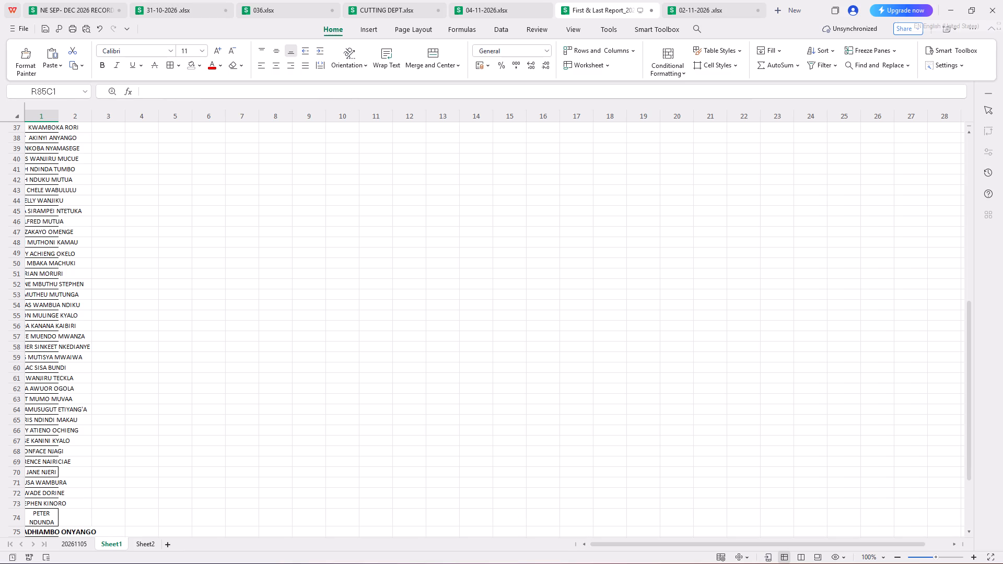
Move the names in column 1, rows 37 to 84, of Sheet1 to column 7 starting at row 66.
{"action": "left_click", "coordinate": [64, 127]}
{"action": "left_click", "coordinate": [50, 127]}
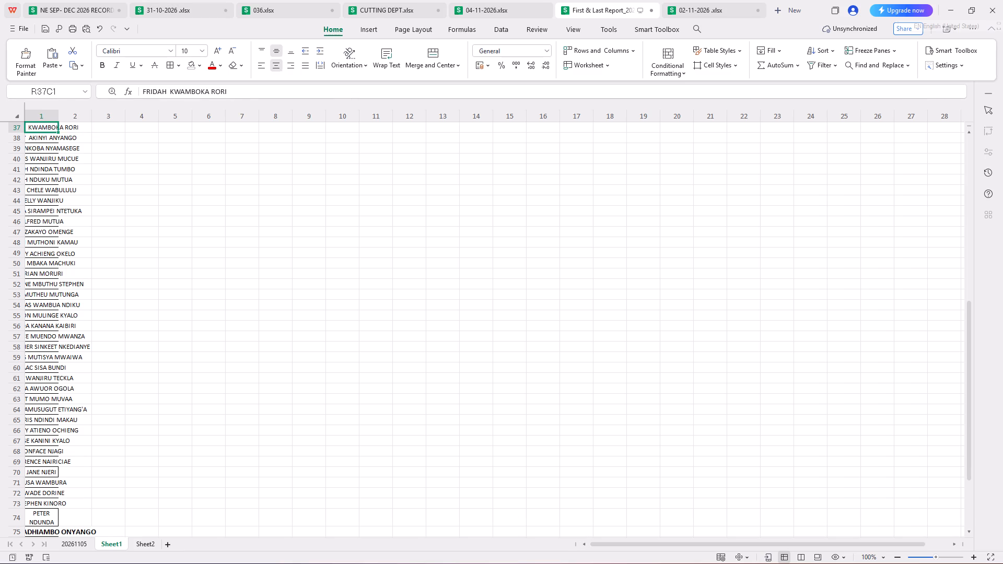
{"action": "scroll", "coordinate": [41, 201], "scroll_direction": "down", "scroll_amount": 9}
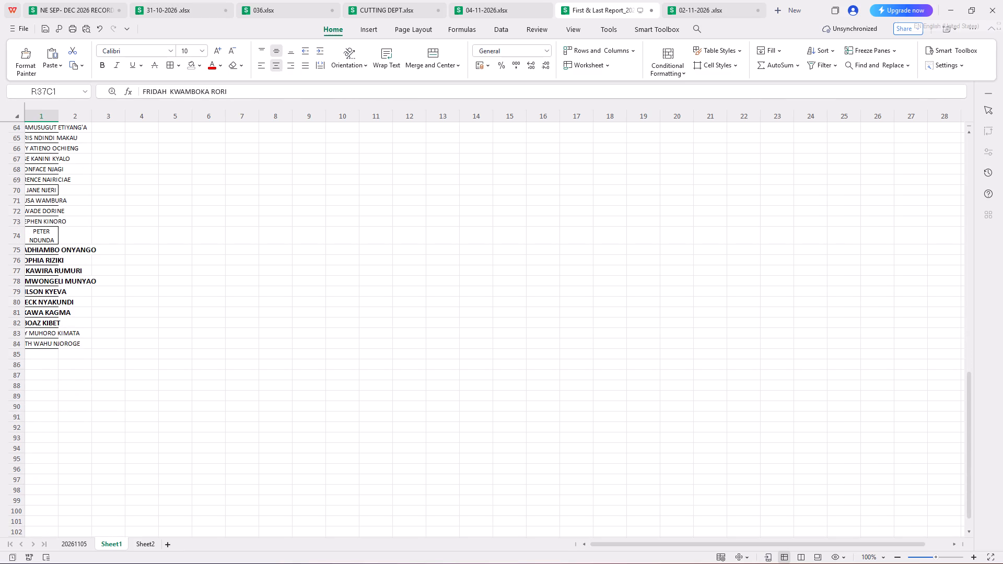
{"action": "left_click", "coordinate": [49, 340], "text": "ctrl+shift"}
{"action": "right_click", "coordinate": [49, 248]}
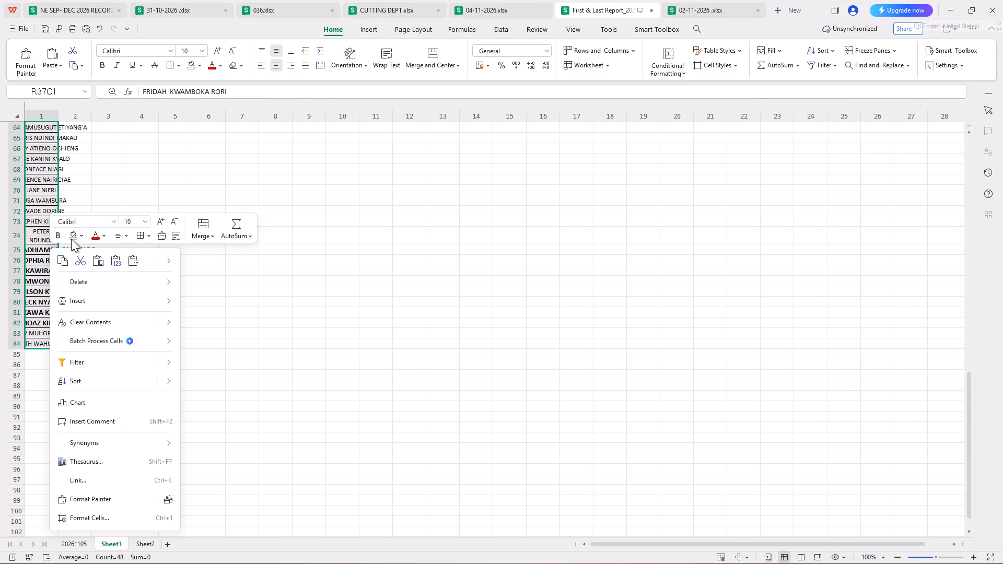
{"action": "left_click", "coordinate": [85, 261]}
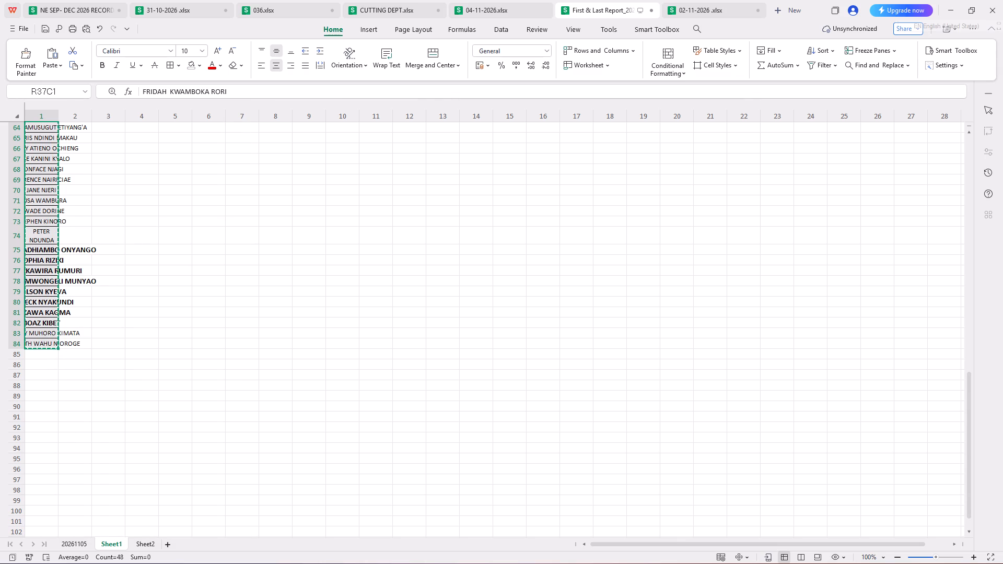
{"action": "left_click", "coordinate": [247, 151]}
{"action": "right_click", "coordinate": [247, 151]}
{"action": "left_click", "coordinate": [293, 166]}
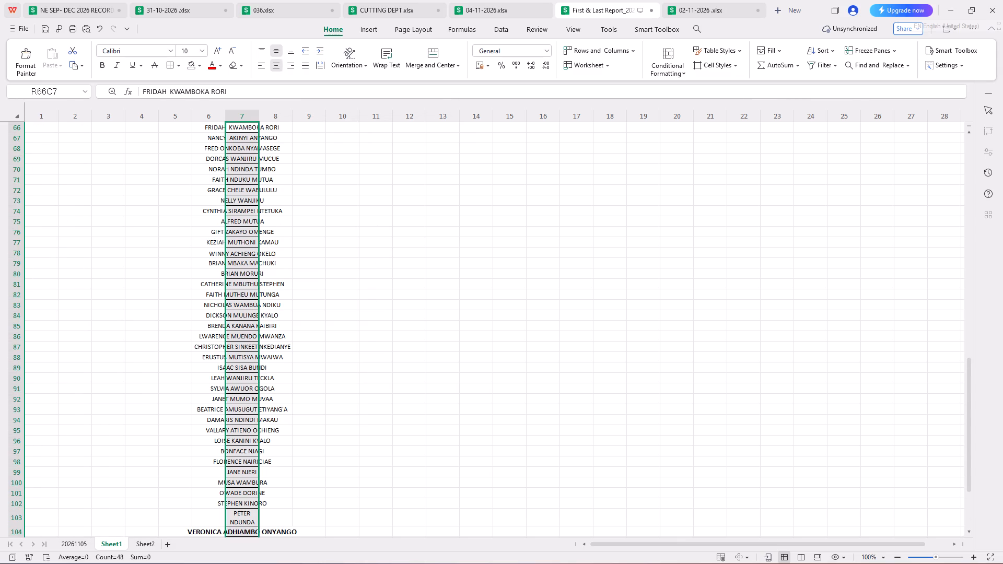
{"action": "scroll", "coordinate": [50, 227], "scroll_direction": "up", "scroll_amount": 6}
{"action": "scroll", "coordinate": [50, 227], "scroll_direction": "down", "scroll_amount": 4}
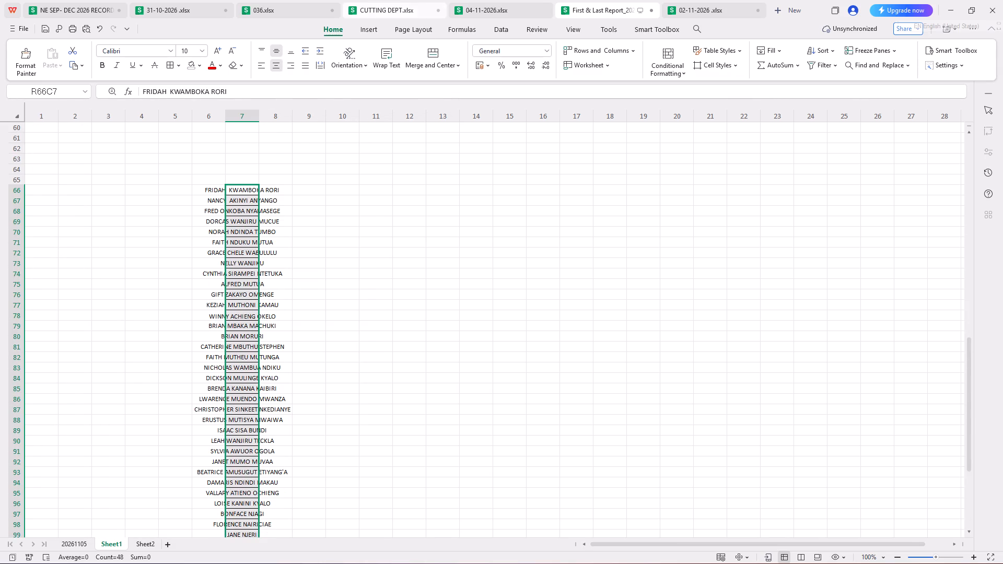
Copy the employee IDs in column 1, rows 2 to 84, of Sheet4 in CUTTING DEPT.xlsx.
{"action": "left_click", "coordinate": [386, 4]}
{"action": "scroll", "coordinate": [116, 327], "scroll_direction": "down", "scroll_amount": 7}
{"action": "scroll", "coordinate": [77, 408], "scroll_direction": "down", "scroll_amount": 9}
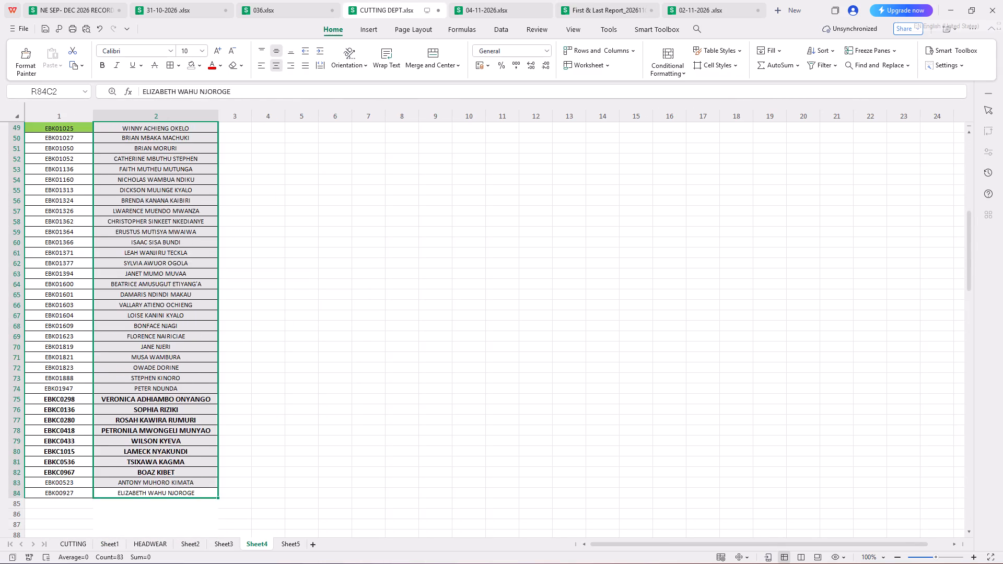
{"action": "scroll", "coordinate": [84, 402], "scroll_direction": "down", "scroll_amount": 3}
{"action": "left_click", "coordinate": [79, 399]}
{"action": "scroll", "coordinate": [81, 383], "scroll_direction": "up", "scroll_amount": 9}
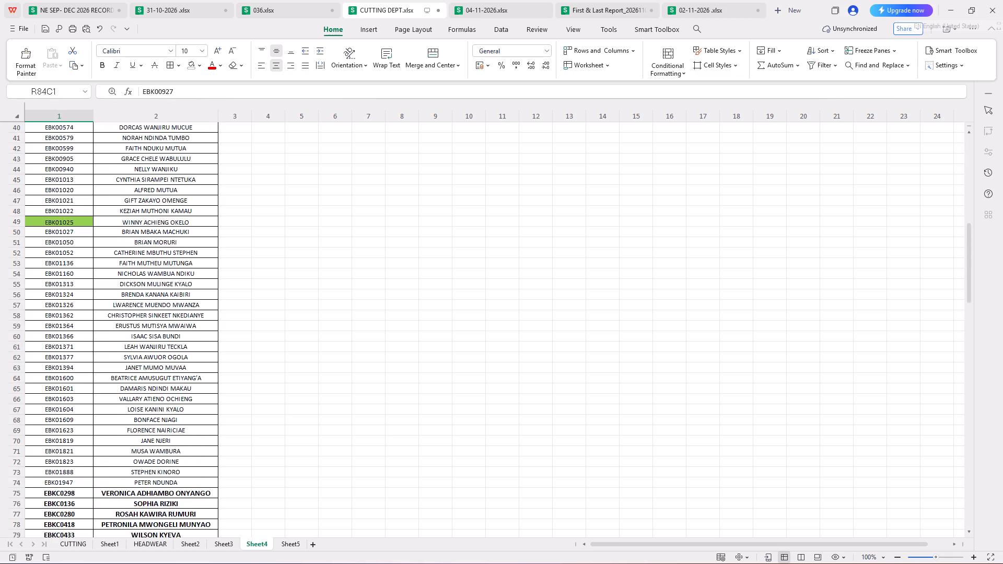
{"action": "scroll", "coordinate": [146, 264], "scroll_direction": "up", "scroll_amount": 20}
{"action": "scroll", "coordinate": [146, 264], "scroll_direction": "up", "scroll_amount": 2}
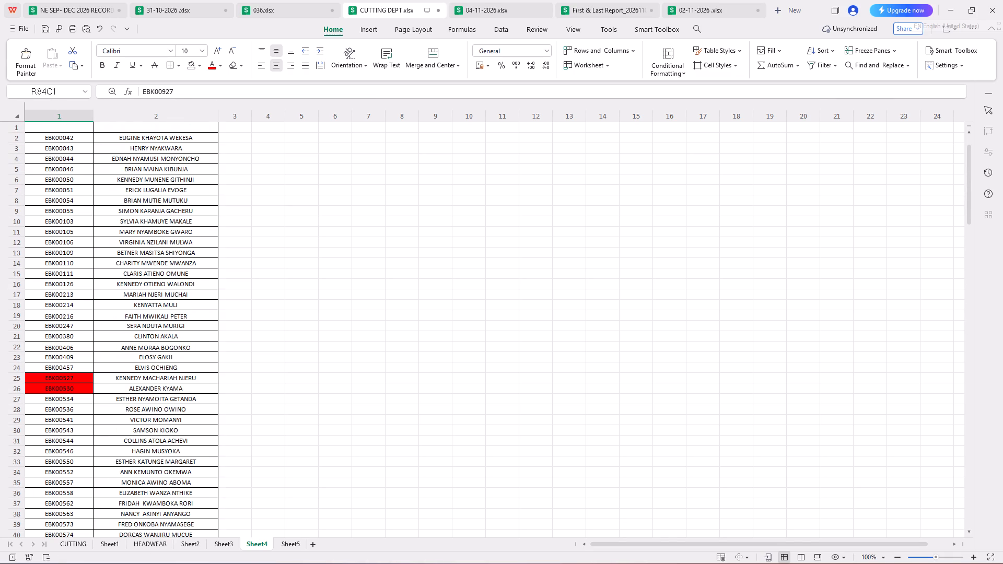
{"action": "left_click", "coordinate": [74, 140], "text": "ctrl+shift"}
{"action": "right_click", "coordinate": [74, 140]}
{"action": "left_click", "coordinate": [92, 153]}
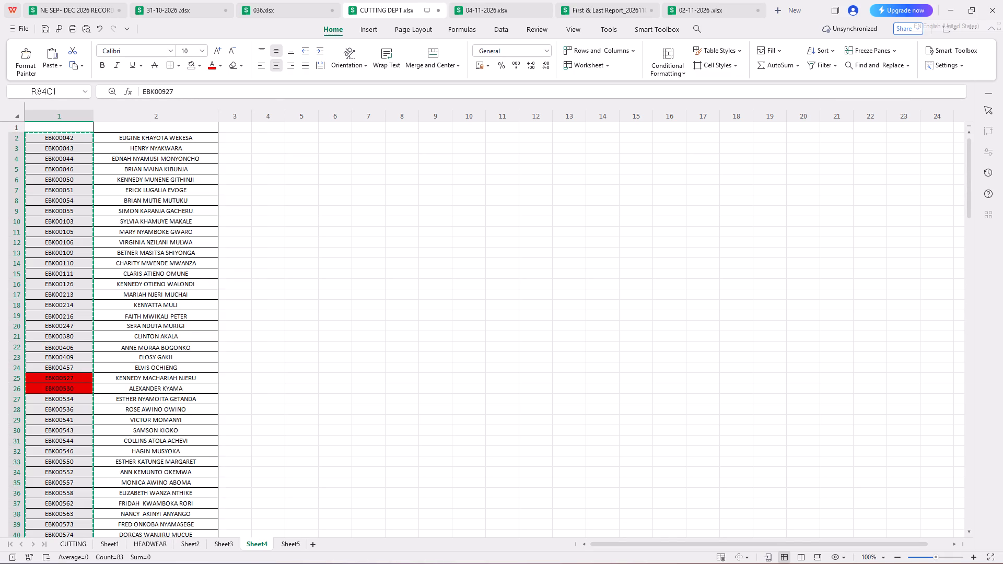
Paste the copied employee IDs into column 5 of Sheet1 in the First & Last Report workbook, starting at row 66.
{"action": "left_click", "coordinate": [613, 11]}
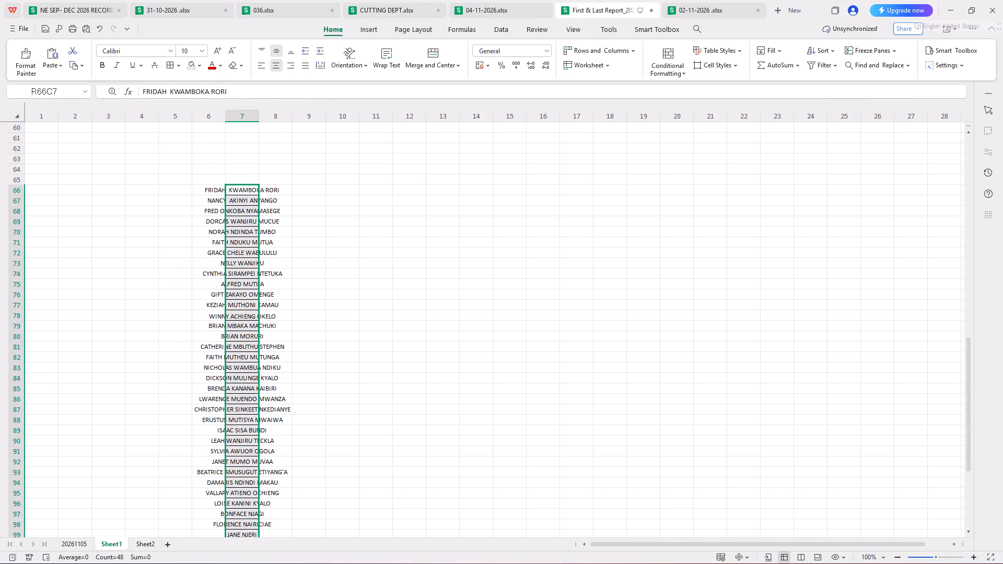
{"action": "left_click", "coordinate": [168, 187]}
{"action": "right_click", "coordinate": [168, 187]}
{"action": "left_click", "coordinate": [215, 199]}
{"action": "scroll", "coordinate": [285, 244], "scroll_direction": "down", "scroll_amount": 3}
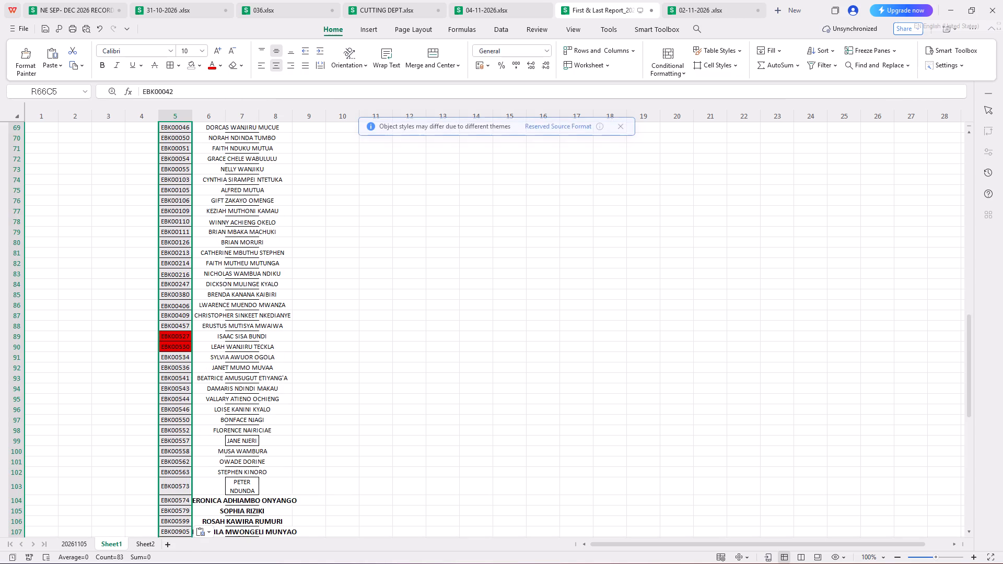
{"action": "scroll", "coordinate": [286, 244], "scroll_direction": "down", "scroll_amount": 14}
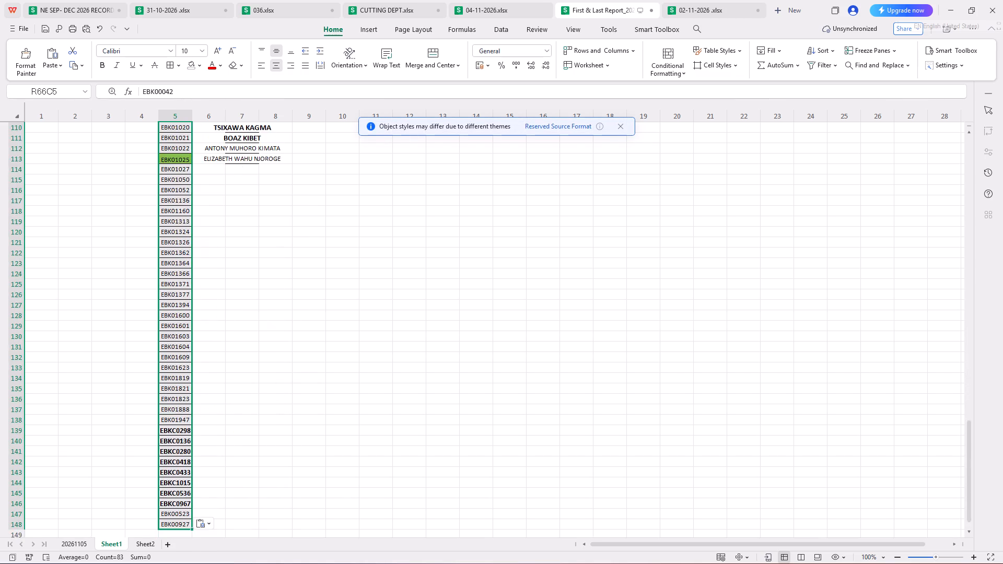
{"action": "scroll", "coordinate": [281, 259], "scroll_direction": "up", "scroll_amount": 20}
{"action": "scroll", "coordinate": [278, 228], "scroll_direction": "down", "scroll_amount": 2}
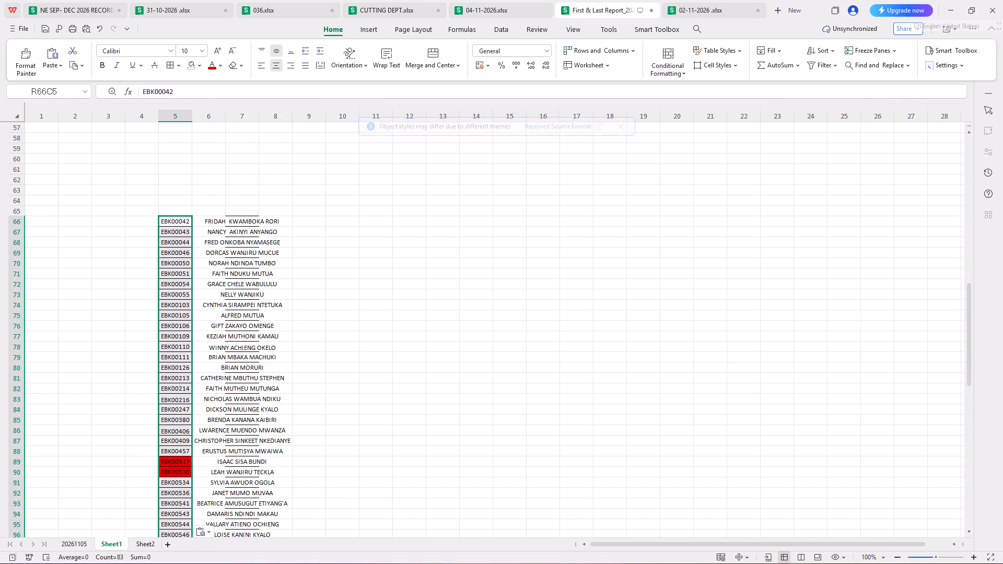
Delete the pasted IDs and names in columns 5 to 8, rows 65 to 150, of Sheet1, shifting cells left.
{"action": "left_click_drag", "start_coordinate": [177, 214], "coordinate": [259, 226]}
{"action": "scroll", "coordinate": [257, 254], "scroll_direction": "down", "scroll_amount": 20}
{"action": "scroll", "coordinate": [257, 254], "scroll_direction": "down", "scroll_amount": 4}
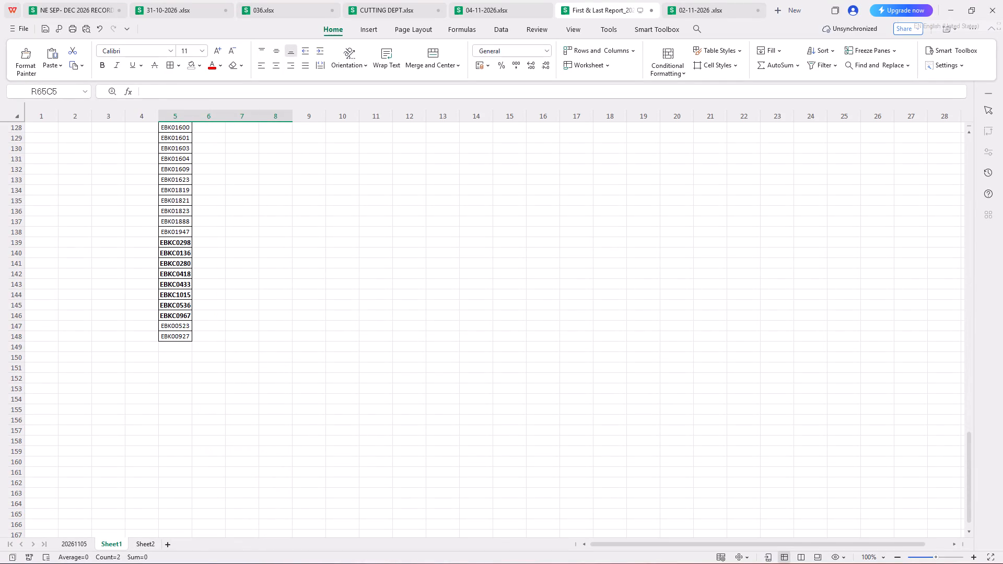
{"action": "left_click_drag", "start_coordinate": [182, 337], "coordinate": [286, 353], "text": "ctrl+shift"}
{"action": "right_click", "coordinate": [286, 353]}
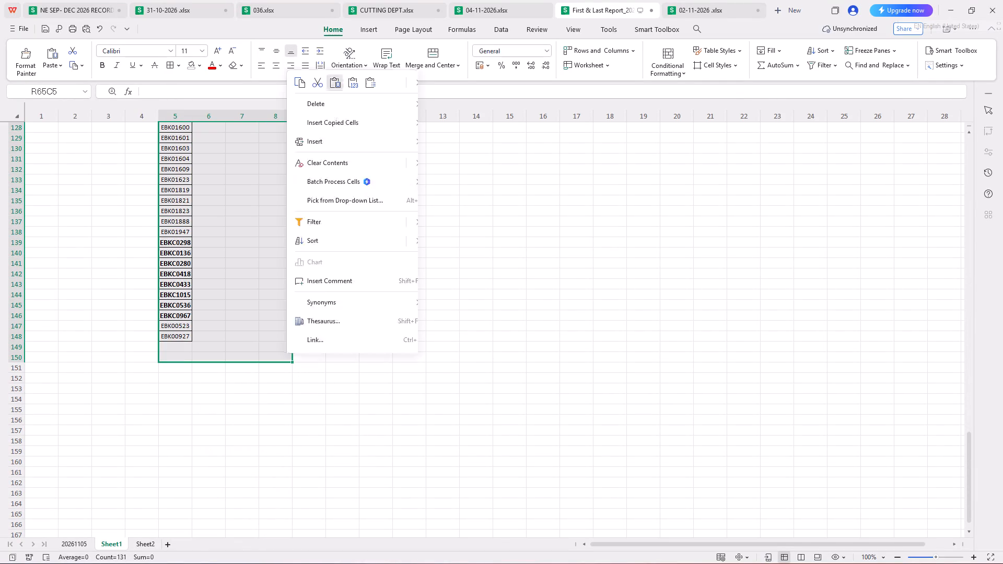
{"action": "left_click", "coordinate": [345, 104]}
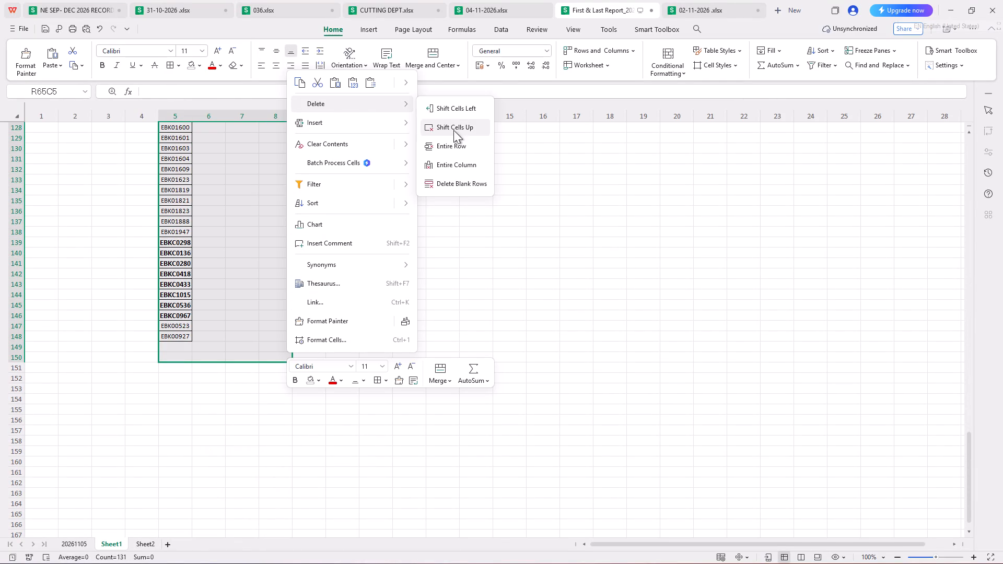
{"action": "left_click", "coordinate": [456, 111]}
{"action": "scroll", "coordinate": [435, 366], "scroll_direction": "up", "scroll_amount": 5}
{"action": "scroll", "coordinate": [169, 231], "scroll_direction": "up", "scroll_amount": 9}
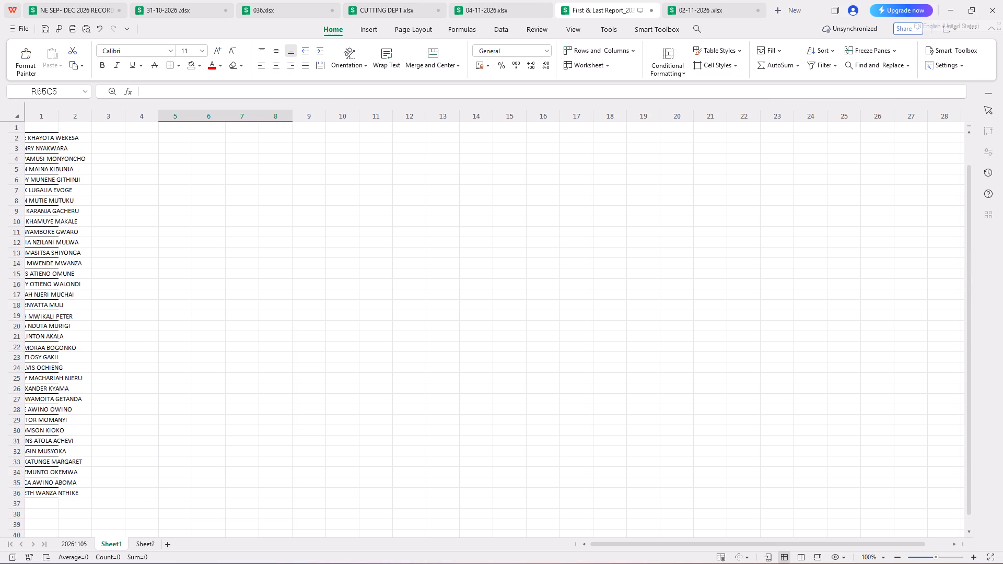
{"action": "scroll", "coordinate": [169, 231], "scroll_direction": "up", "scroll_amount": 20}
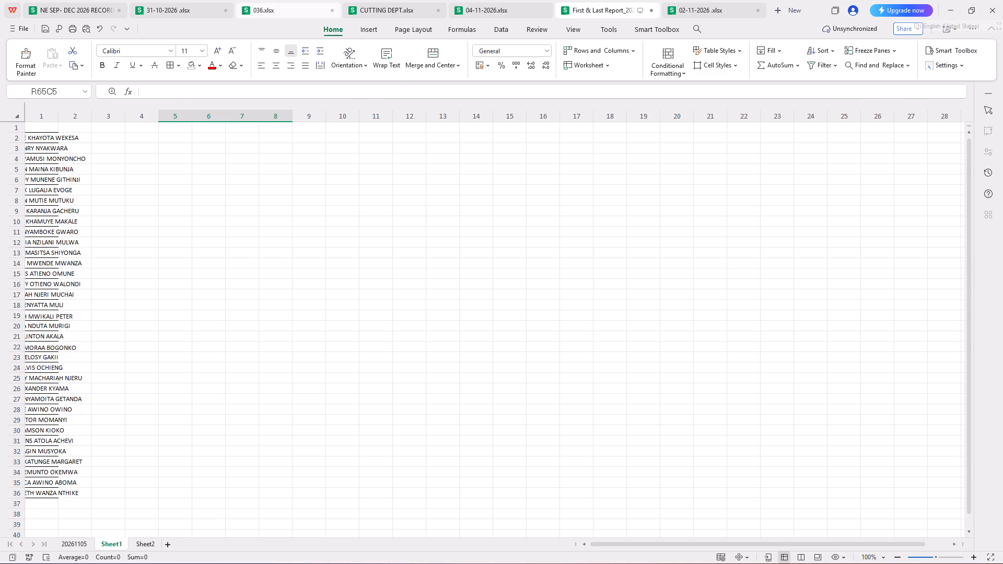
Copy the employee IDs and names in columns 1 and 2, rows 2 to 84, of Sheet4 in CUTTING DEPT.xlsx.
{"action": "left_click", "coordinate": [378, 9]}
{"action": "scroll", "coordinate": [88, 496], "scroll_direction": "down", "scroll_amount": 11}
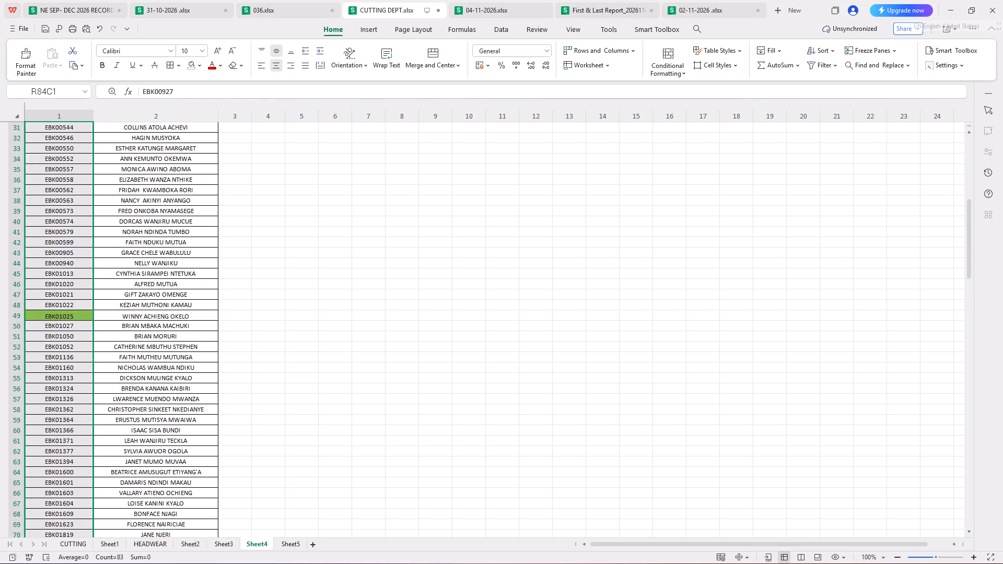
{"action": "scroll", "coordinate": [110, 459], "scroll_direction": "down", "scroll_amount": 7}
{"action": "left_click_drag", "start_coordinate": [87, 427], "coordinate": [154, 428]}
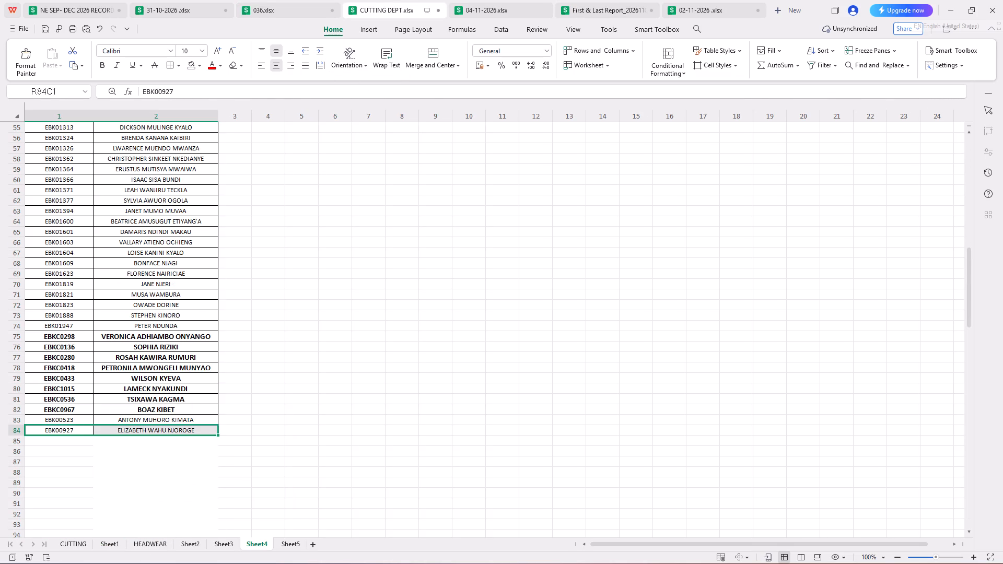
{"action": "left_click_drag", "start_coordinate": [154, 428], "coordinate": [172, 428]}
{"action": "scroll", "coordinate": [193, 340], "scroll_direction": "up", "scroll_amount": 20}
{"action": "scroll", "coordinate": [193, 340], "scroll_direction": "up", "scroll_amount": 13}
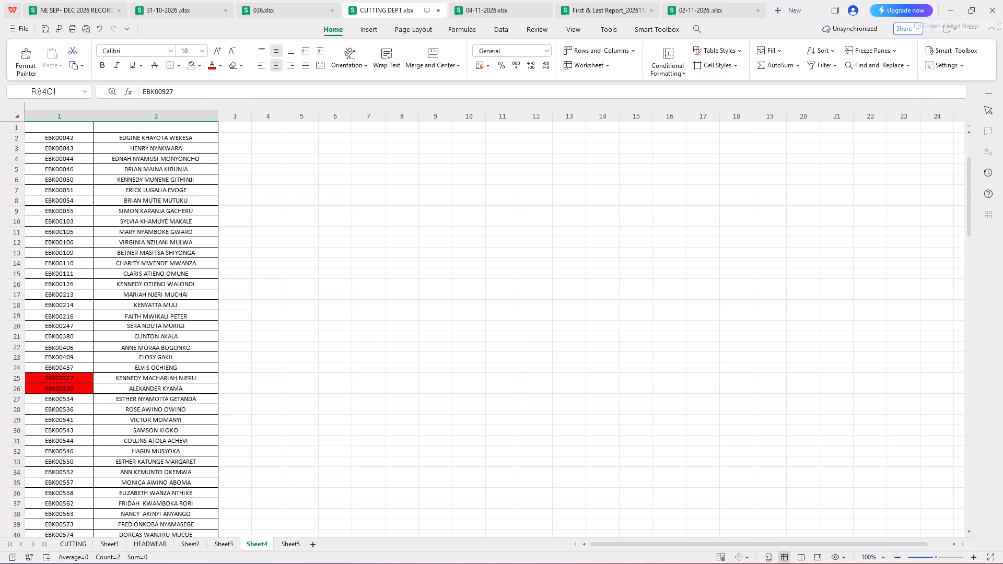
{"action": "left_click_drag", "start_coordinate": [85, 142], "coordinate": [154, 135], "text": "ctrl+shift"}
{"action": "right_click", "coordinate": [164, 171]}
{"action": "left_click", "coordinate": [174, 182]}
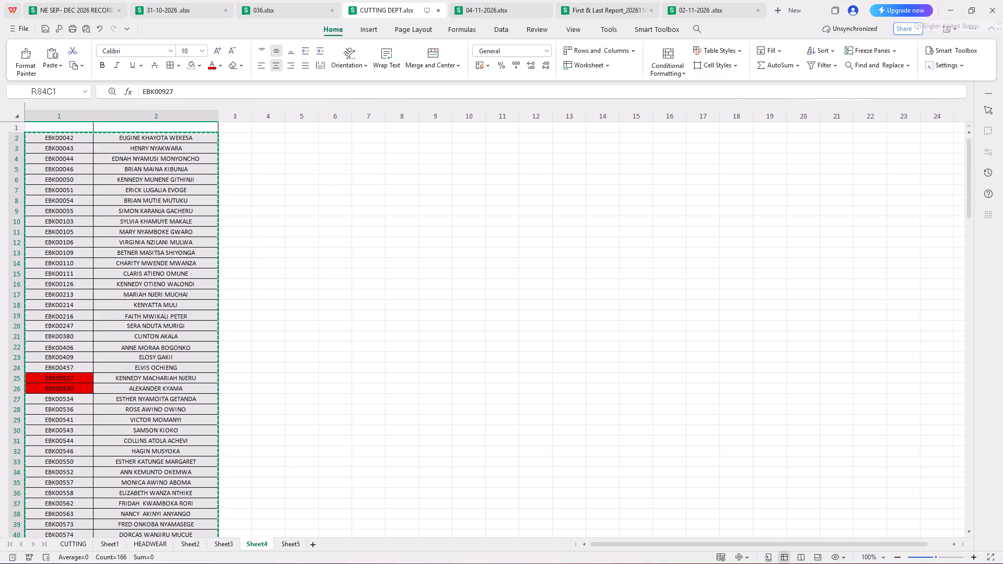
Paste the copied IDs and names into Sheet1 of the First & Last Report workbook, starting at row 3, column 7.
{"action": "left_click", "coordinate": [601, 7]}
{"action": "left_click", "coordinate": [232, 145]}
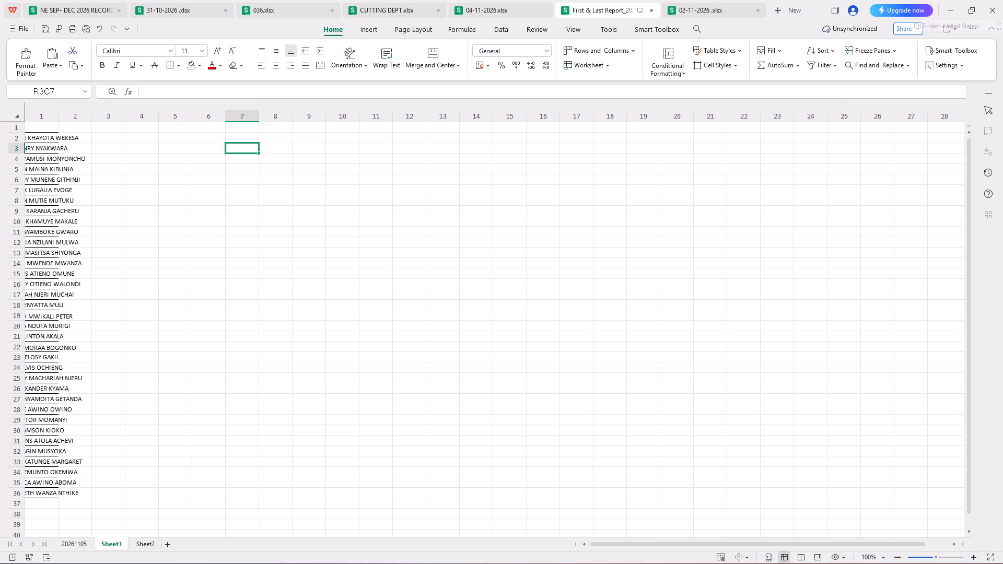
{"action": "right_click", "coordinate": [232, 145]}
{"action": "left_click", "coordinate": [284, 161]}
{"action": "left_click", "coordinate": [416, 232]}
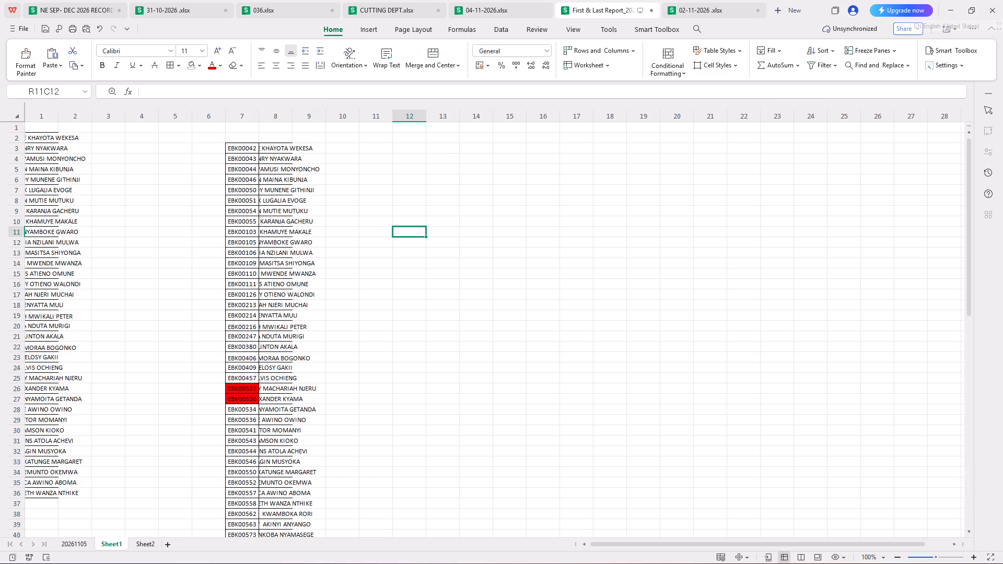
Add another employee below the pasted list in row 86, with the number in column 7 and the name in column 8.
{"action": "left_click_drag", "start_coordinate": [249, 143], "coordinate": [255, 145]}
{"action": "left_click_drag", "start_coordinate": [253, 146], "coordinate": [290, 146]}
{"action": "scroll", "coordinate": [275, 349], "scroll_direction": "down", "scroll_amount": 20}
{"action": "scroll", "coordinate": [275, 349], "scroll_direction": "down", "scroll_amount": 2}
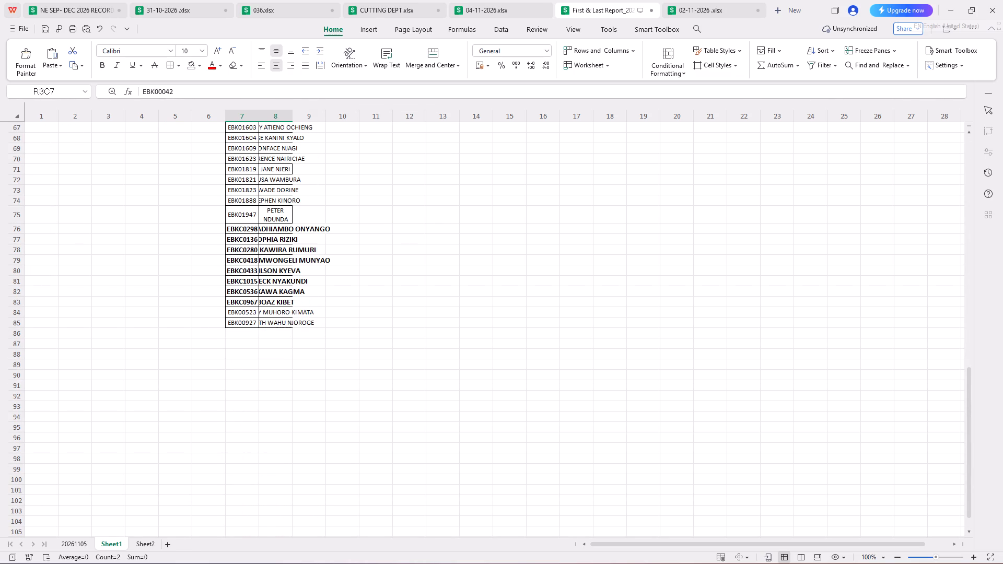
{"action": "left_click", "coordinate": [242, 337]}
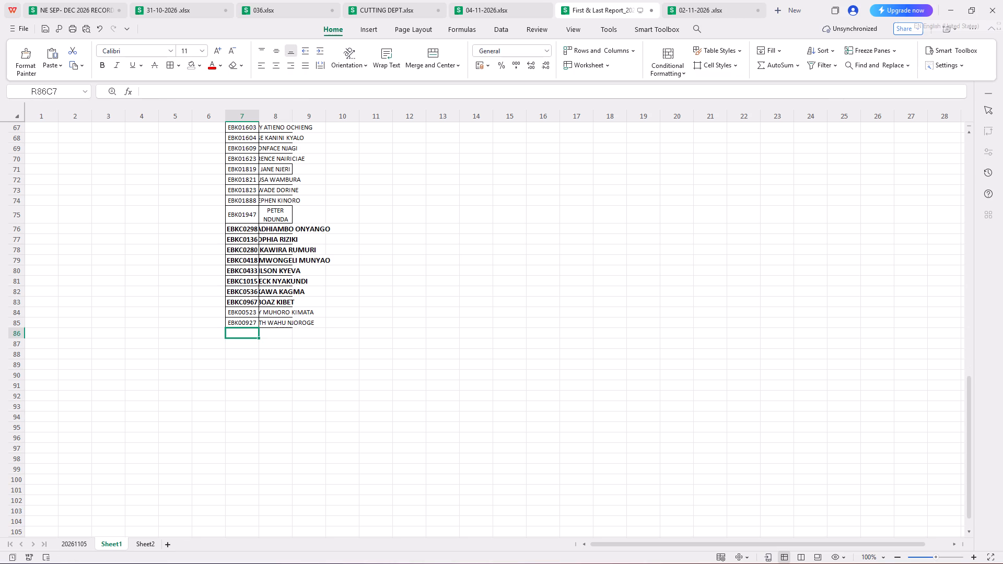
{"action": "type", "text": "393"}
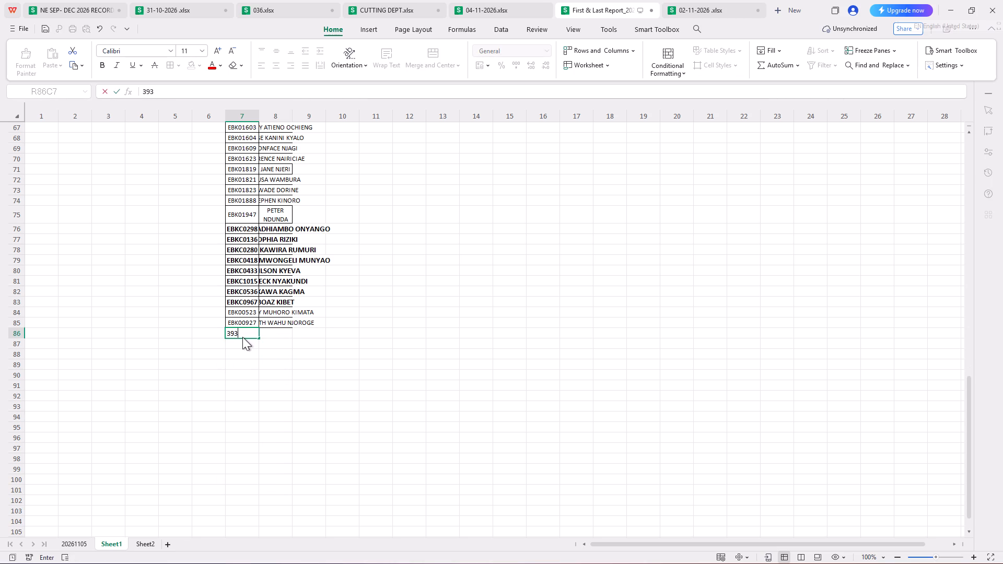
{"action": "left_click", "coordinate": [359, 326]}
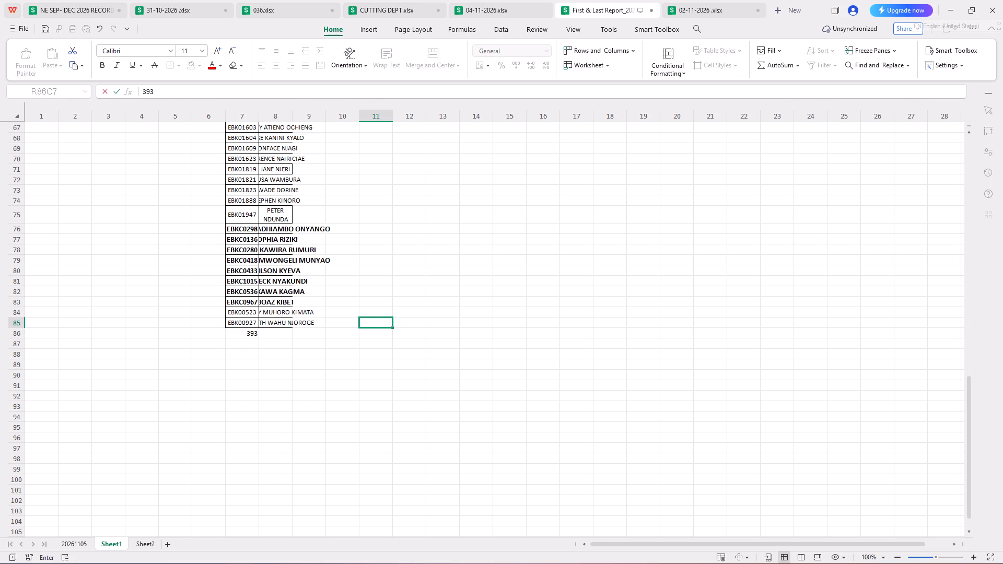
{"action": "left_click", "coordinate": [278, 333]}
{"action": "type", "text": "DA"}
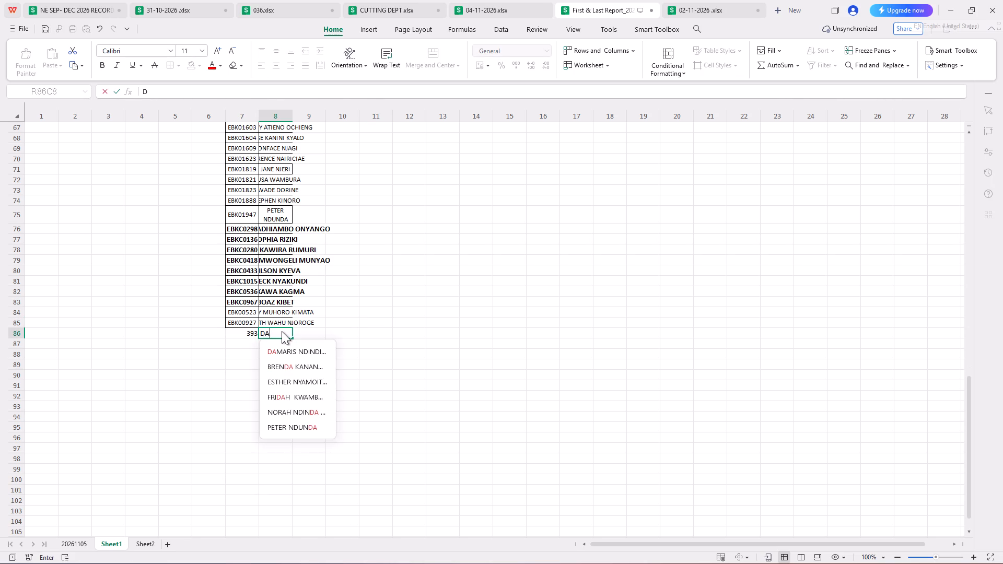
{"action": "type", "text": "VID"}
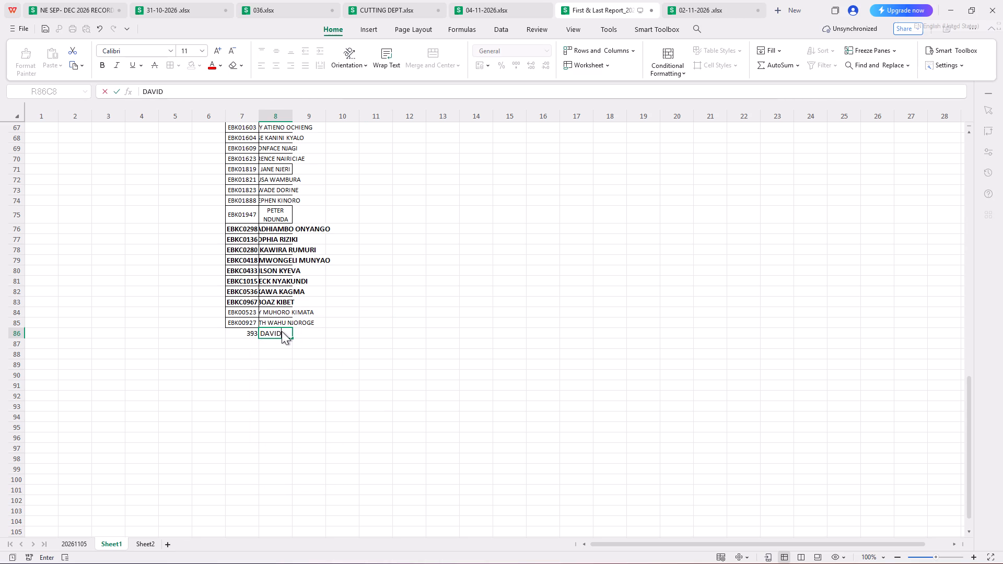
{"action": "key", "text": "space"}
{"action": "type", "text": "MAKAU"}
Add the prefix EBK00 to the employee number in row 86, column 7.
{"action": "left_click", "coordinate": [246, 336]}
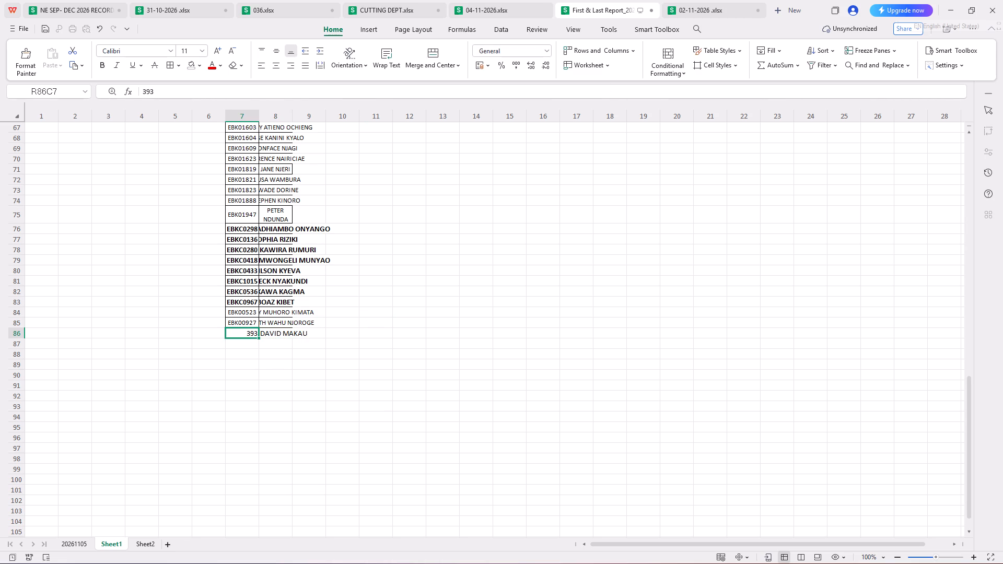
{"action": "left_click", "coordinate": [145, 88]}
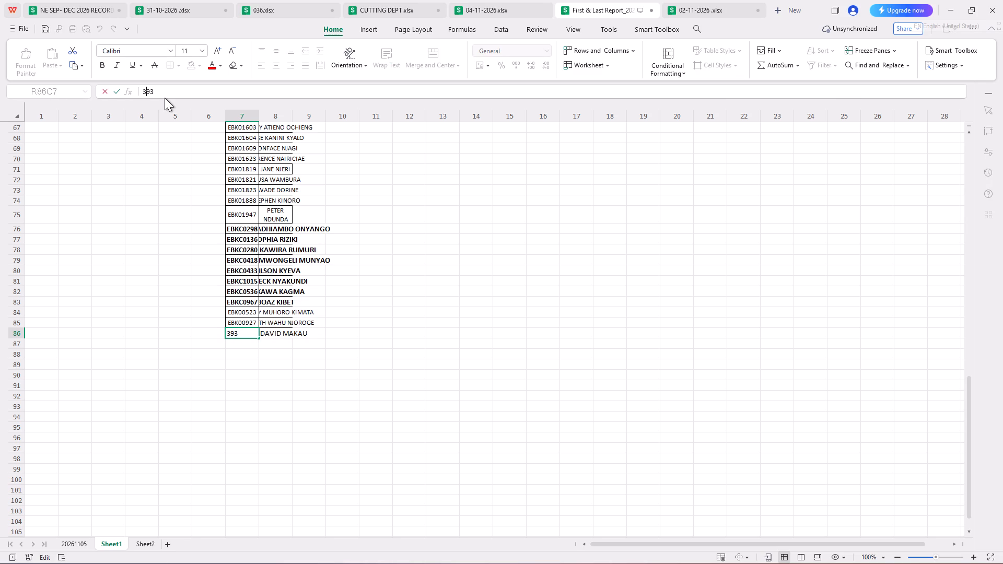
{"action": "key", "text": "Left"}
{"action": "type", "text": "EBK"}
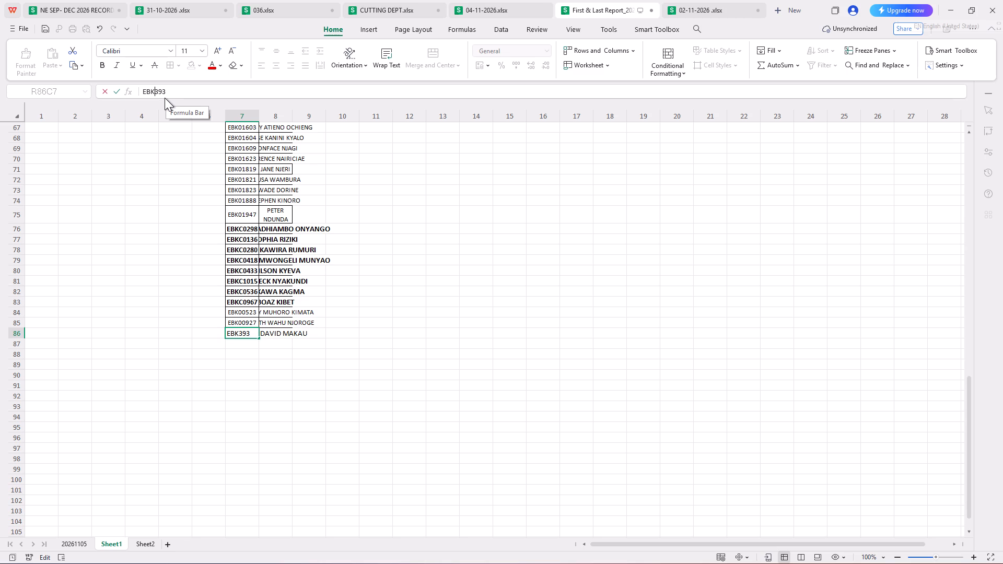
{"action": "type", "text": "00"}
{"action": "left_click", "coordinate": [508, 399]}
Copy the full ID and name list in columns 7 to 9, rows 3 to 86, of Sheet1.
{"action": "left_click_drag", "start_coordinate": [244, 331], "coordinate": [290, 332]}
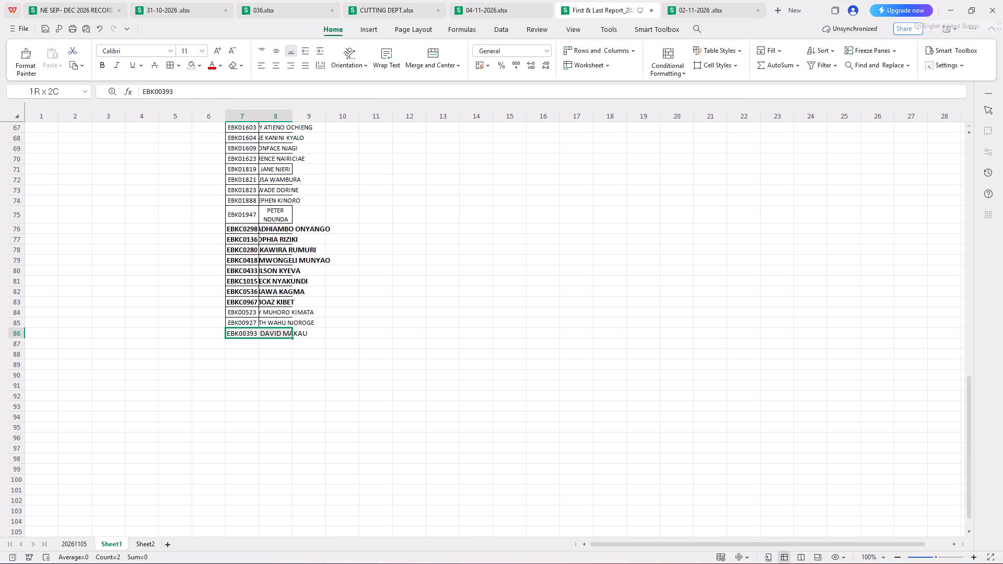
{"action": "left_click_drag", "start_coordinate": [290, 332], "coordinate": [299, 331]}
{"action": "scroll", "coordinate": [309, 297], "scroll_direction": "up", "scroll_amount": 20}
{"action": "scroll", "coordinate": [309, 297], "scroll_direction": "up", "scroll_amount": 3}
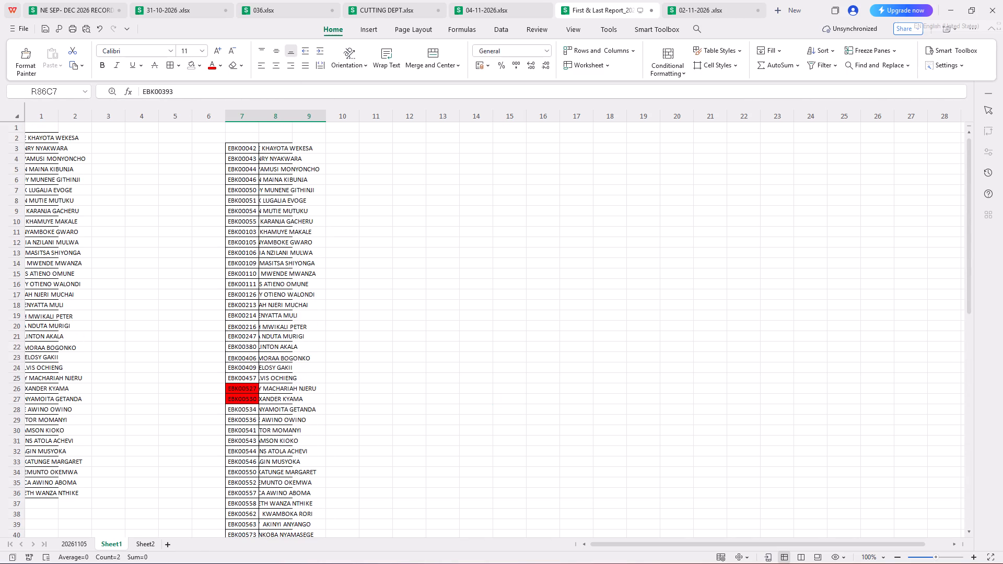
{"action": "left_click_drag", "start_coordinate": [248, 147], "coordinate": [300, 149], "text": "shift"}
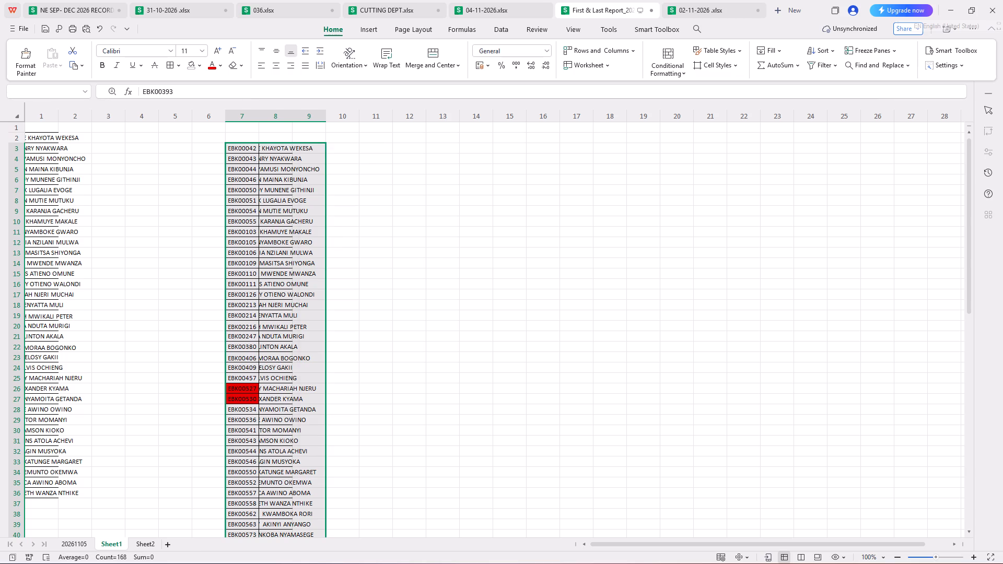
{"action": "right_click", "coordinate": [300, 149]}
{"action": "left_click", "coordinate": [316, 161]}
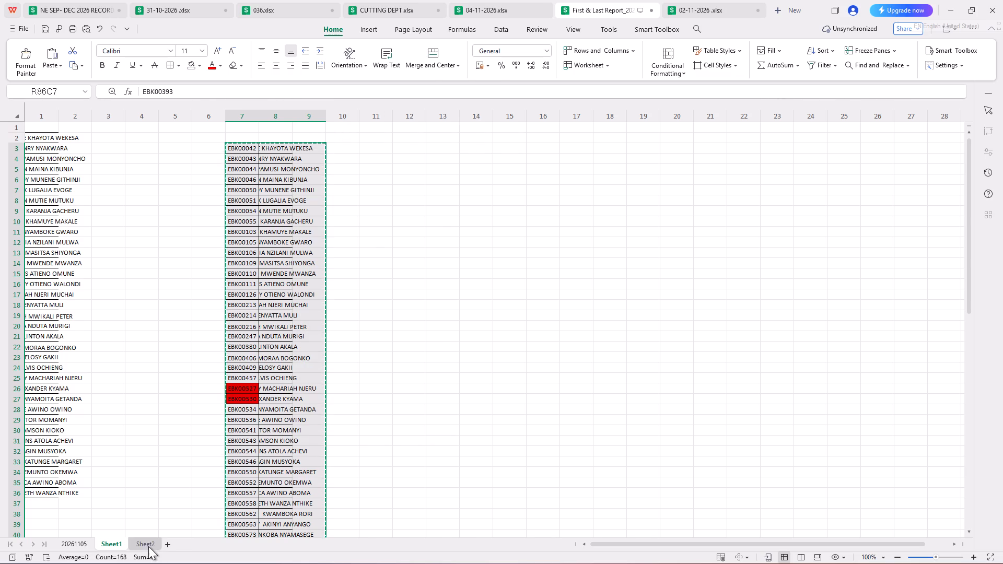
Paste the copied list below the 02-11-2026 attendance entries on Sheet2, starting at row 2111, column 2.
{"action": "left_click", "coordinate": [148, 546]}
{"action": "scroll", "coordinate": [190, 393], "scroll_direction": "down", "scroll_amount": 20}
{"action": "scroll", "coordinate": [190, 393], "scroll_direction": "down", "scroll_amount": 6}
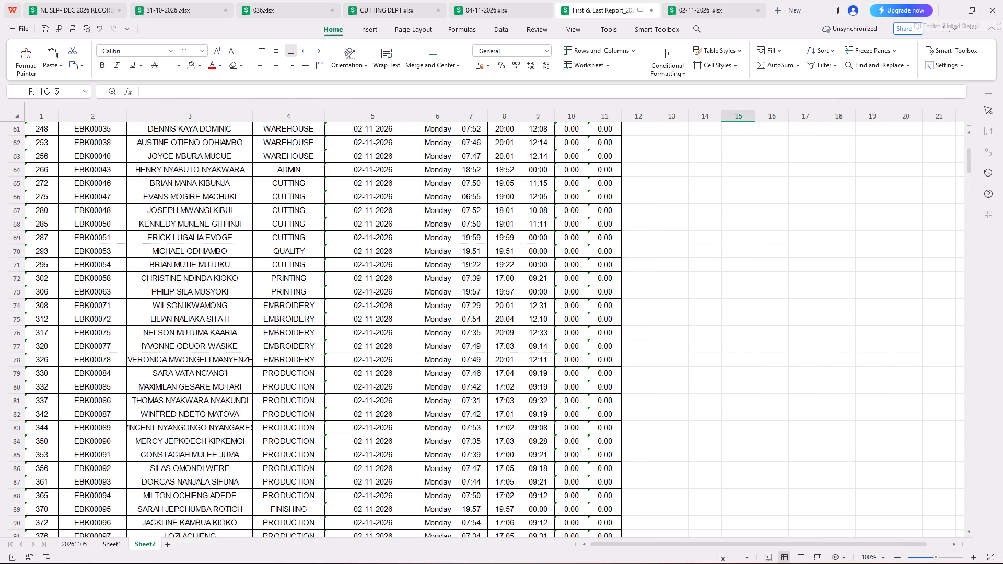
{"action": "scroll", "coordinate": [247, 375], "scroll_direction": "down", "scroll_amount": 2}
{"action": "left_click_drag", "start_coordinate": [967, 162], "coordinate": [980, 540]}
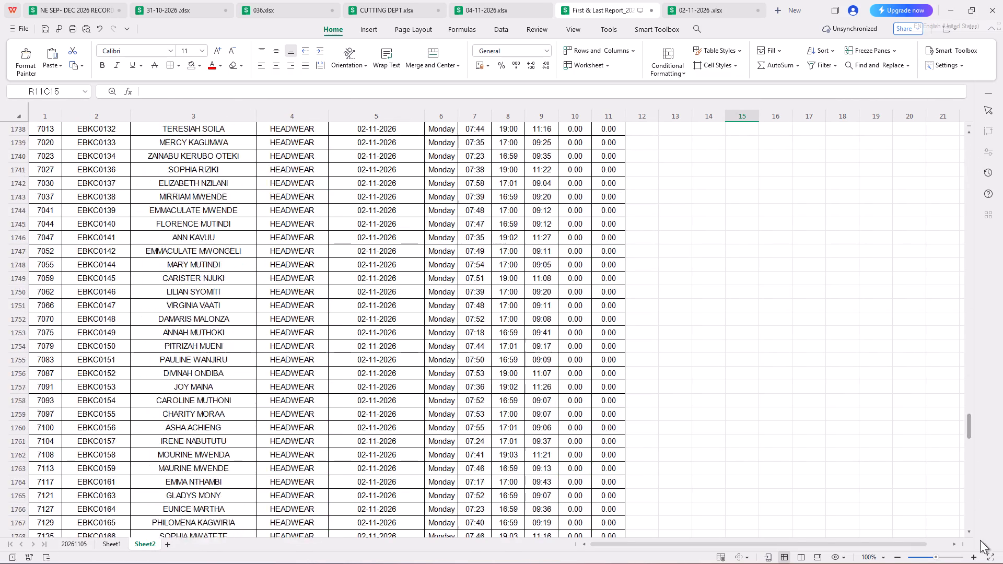
{"action": "left_click_drag", "start_coordinate": [980, 540], "coordinate": [987, 560]}
{"action": "scroll", "coordinate": [332, 435], "scroll_direction": "down", "scroll_amount": 7}
{"action": "left_click", "coordinate": [91, 381]}
{"action": "right_click", "coordinate": [91, 381]}
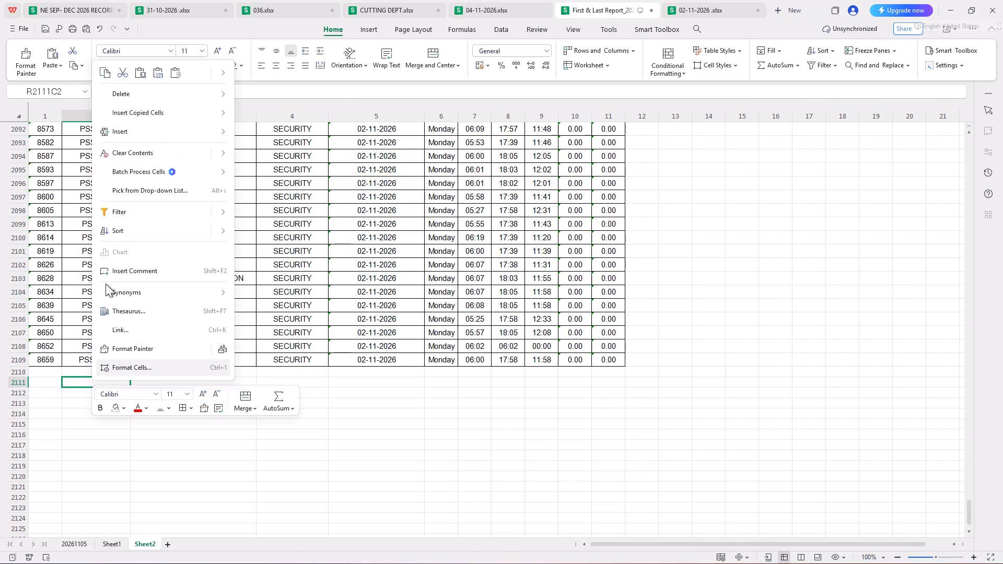
{"action": "left_click", "coordinate": [139, 73]}
{"action": "left_click", "coordinate": [395, 455]}
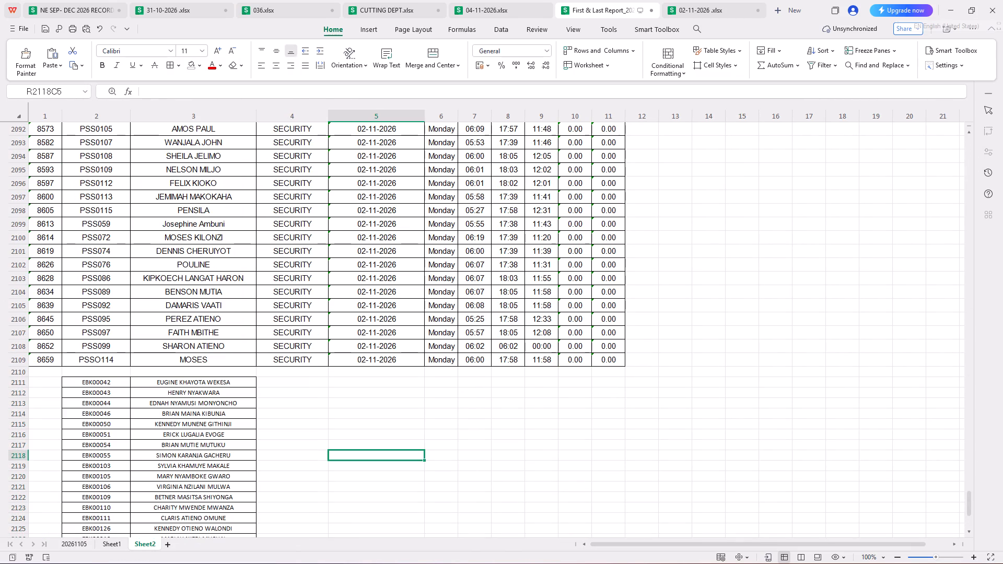
Apply a filter to columns 1 to 11 of Sheet2.
{"action": "left_click_drag", "start_coordinate": [111, 114], "coordinate": [194, 112]}
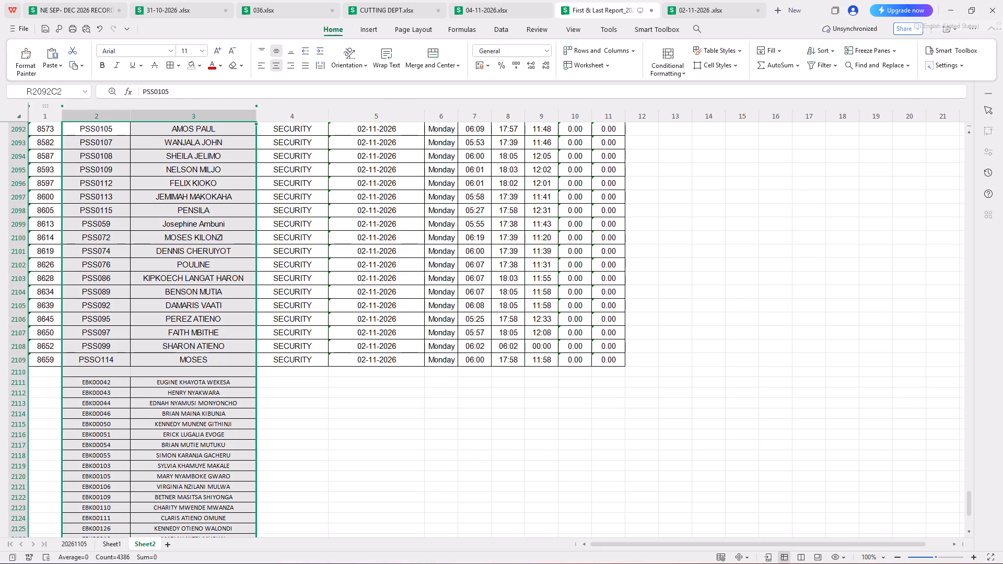
{"action": "left_click_drag", "start_coordinate": [53, 119], "coordinate": [614, 114]}
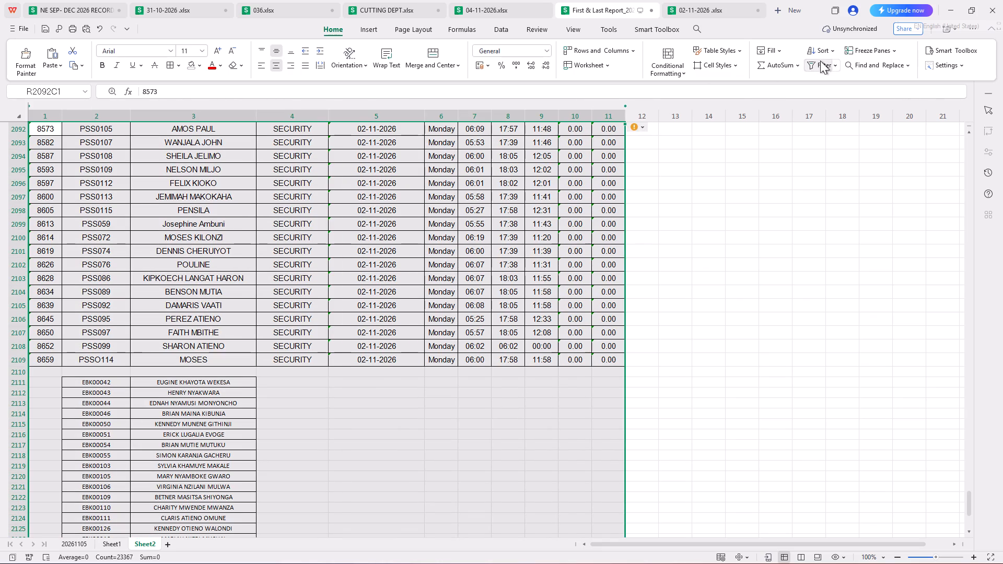
{"action": "left_click", "coordinate": [821, 59]}
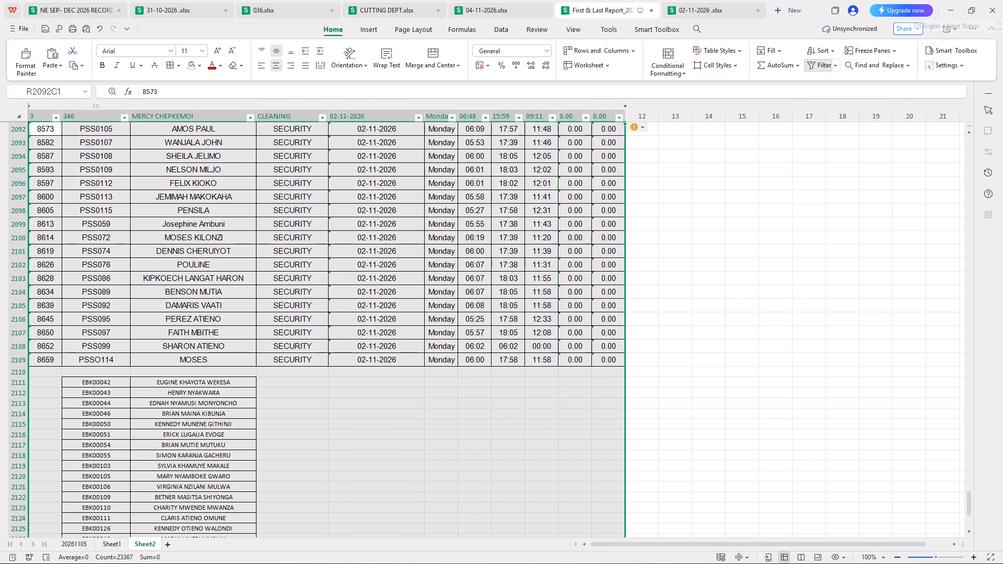
Highlight duplicate values in the ID and name columns 2 and 3 of Sheet2 with light red fill and dark red text.
{"action": "left_click_drag", "start_coordinate": [113, 115], "coordinate": [218, 128]}
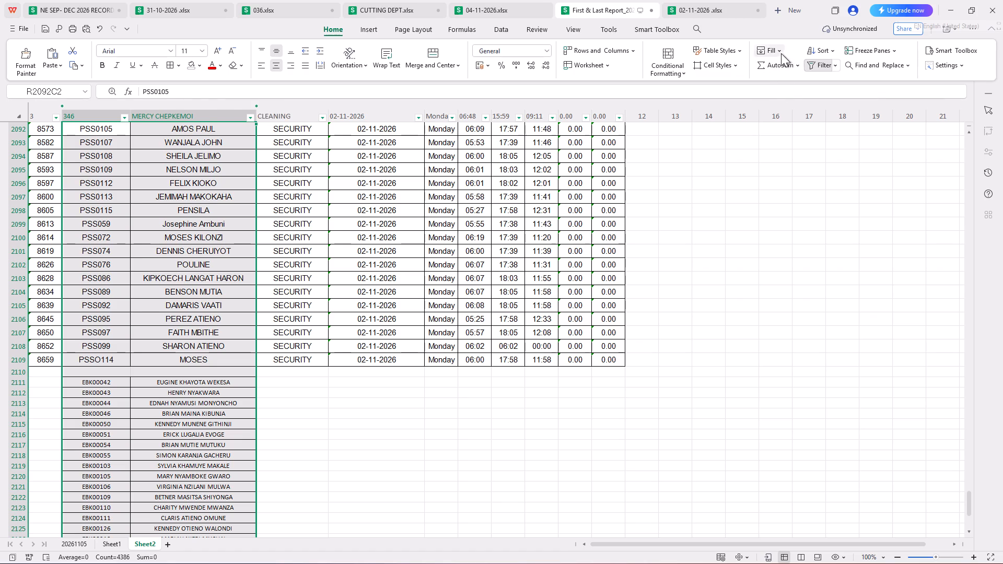
{"action": "left_click", "coordinate": [677, 49]}
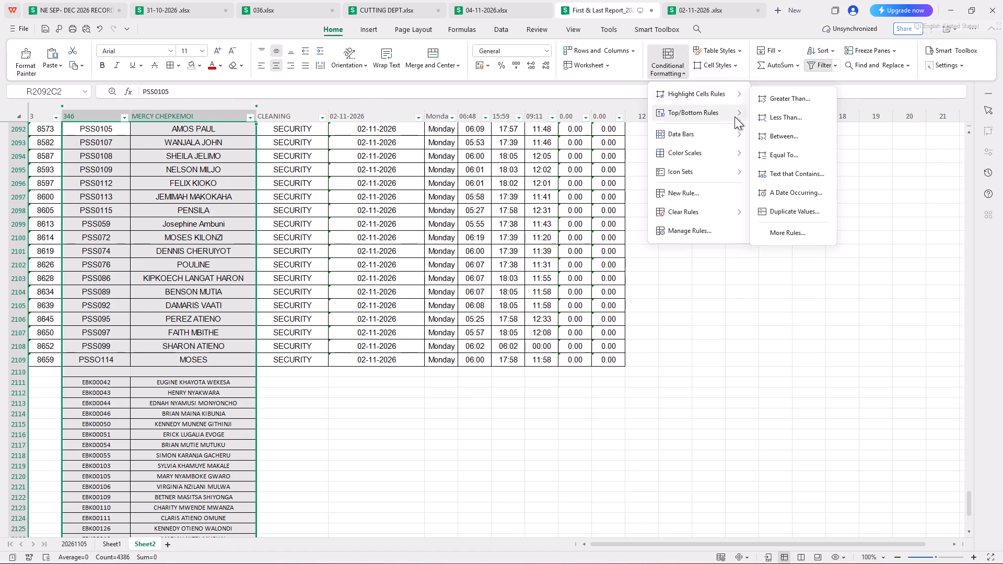
{"action": "left_click", "coordinate": [798, 213]}
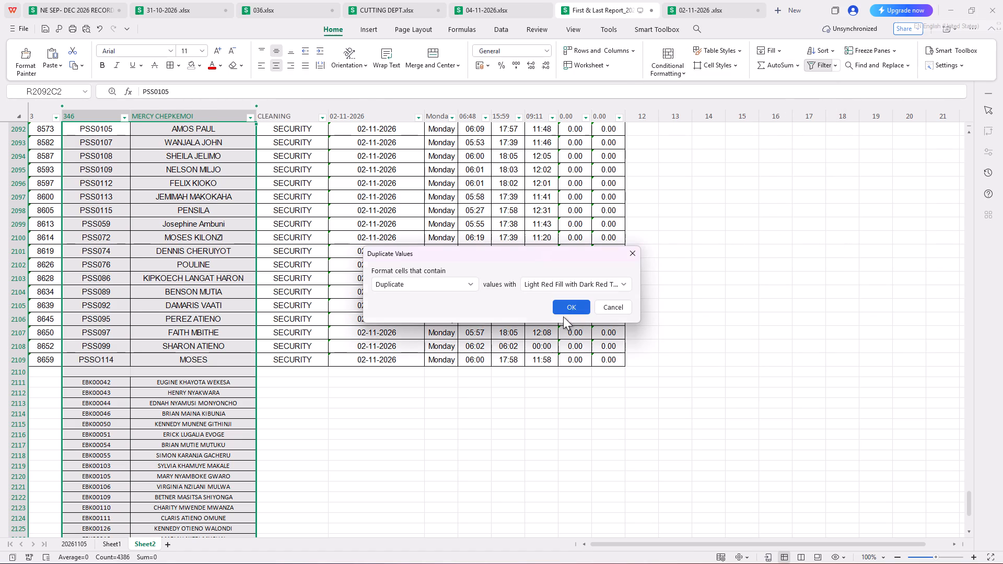
{"action": "left_click", "coordinate": [567, 308]}
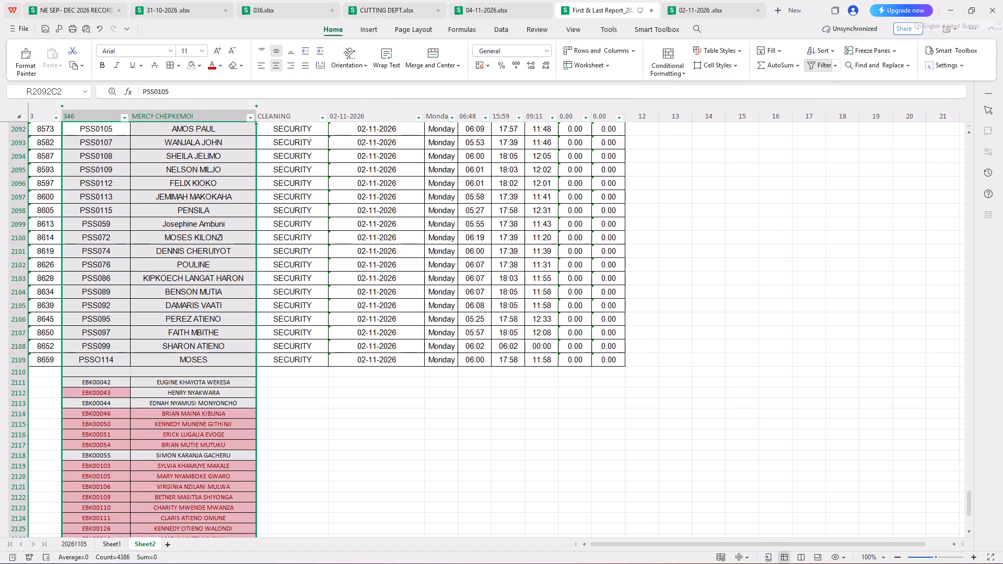
Filter the ID column 2 of Sheet2 by the light red cell colour.
{"action": "left_click", "coordinate": [126, 117]}
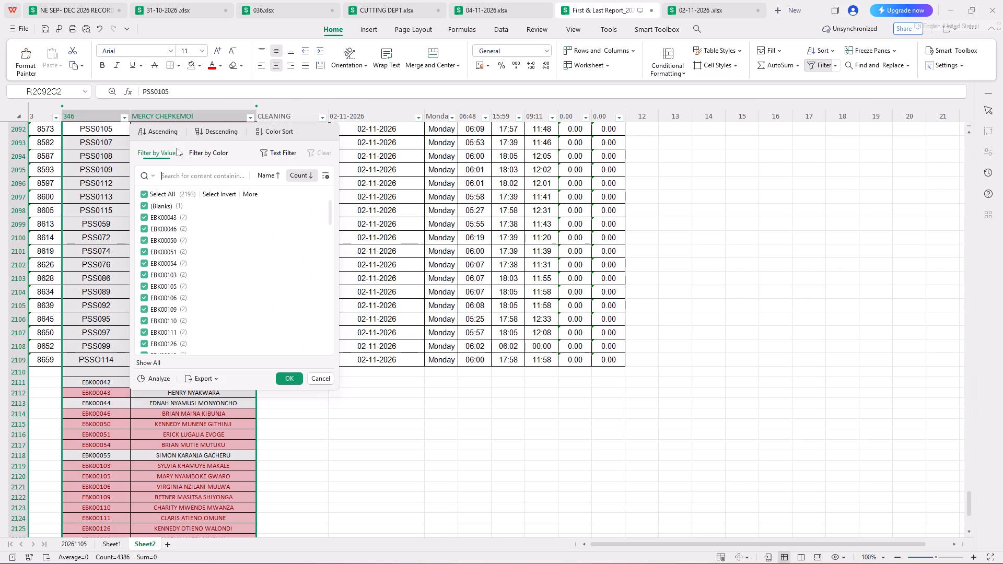
{"action": "left_click", "coordinate": [213, 151]}
{"action": "left_click", "coordinate": [174, 189]}
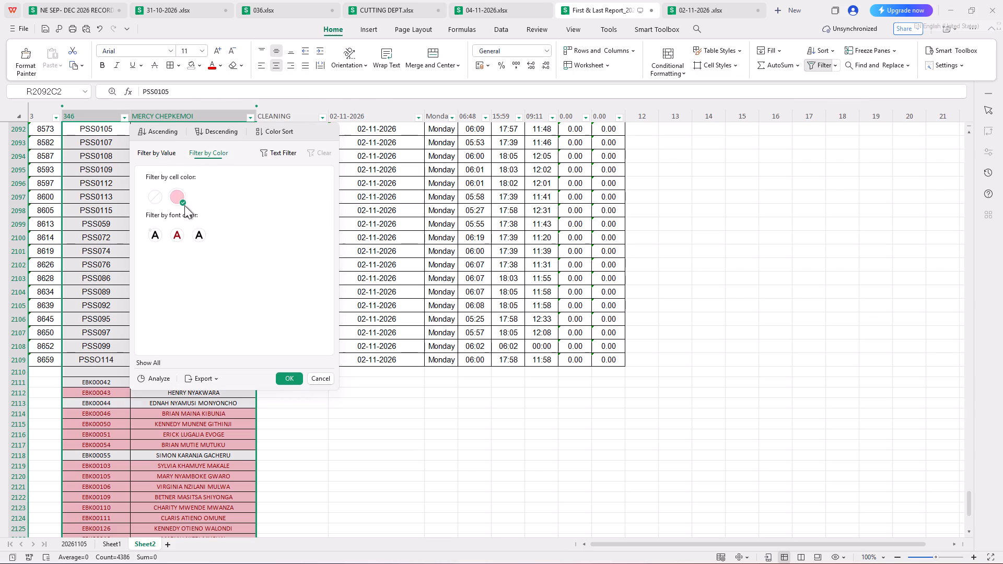
{"action": "left_click", "coordinate": [293, 381]}
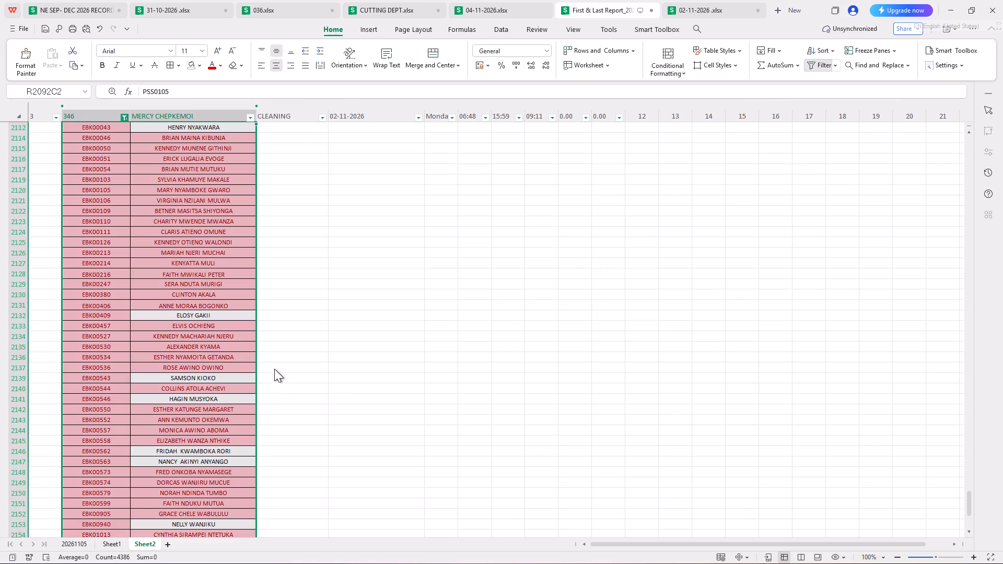
Review the filtered Sheet2 rows, comparing the highlighted attendance entries with the pasted ID and name list below them.
{"action": "scroll", "coordinate": [269, 369], "scroll_direction": "down", "scroll_amount": 20}
{"action": "scroll", "coordinate": [269, 369], "scroll_direction": "down", "scroll_amount": 3}
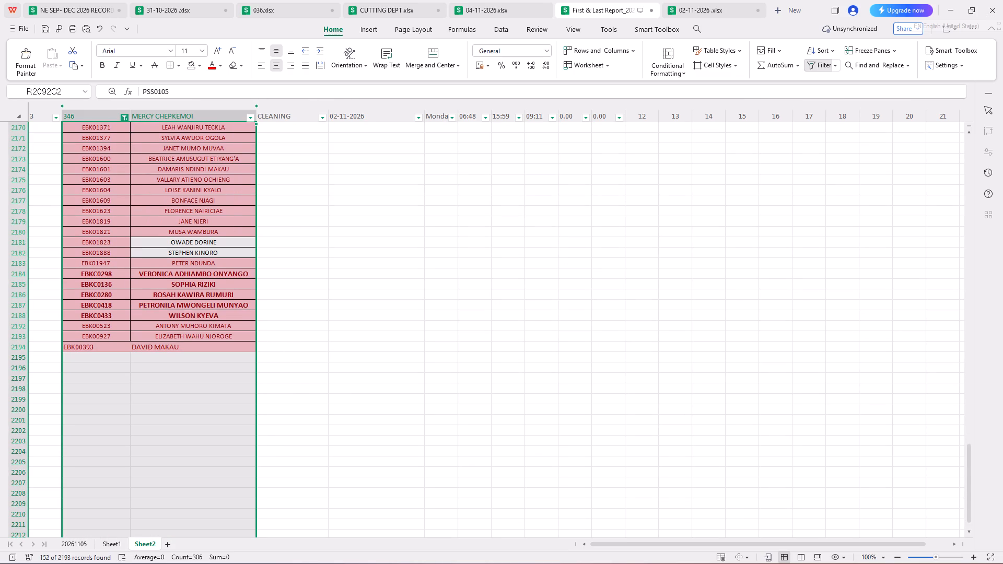
{"action": "scroll", "coordinate": [258, 317], "scroll_direction": "up", "scroll_amount": 4}
{"action": "scroll", "coordinate": [238, 367], "scroll_direction": "down", "scroll_amount": 2}
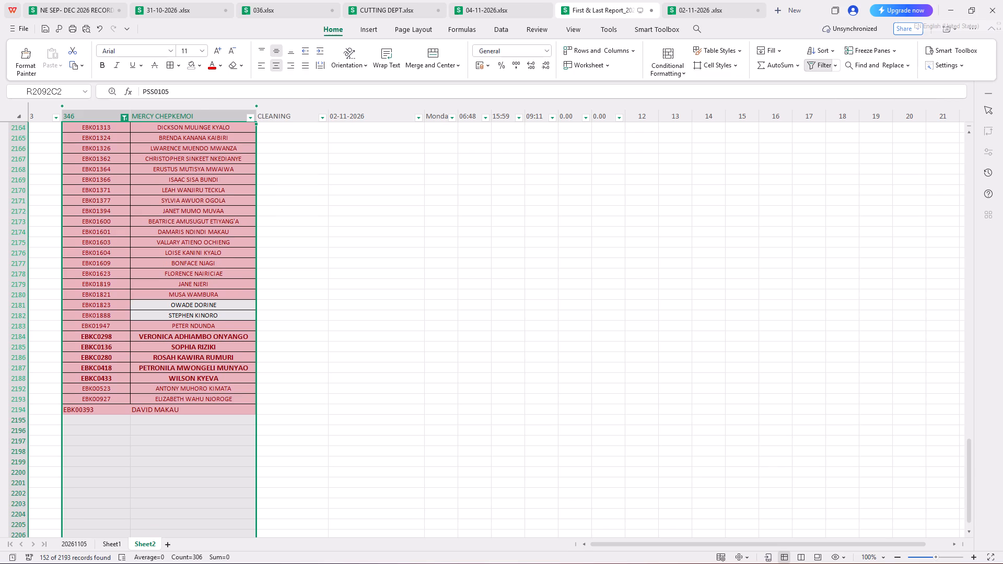
{"action": "left_click_drag", "start_coordinate": [90, 409], "coordinate": [171, 404]}
{"action": "scroll", "coordinate": [458, 454], "scroll_direction": "up", "scroll_amount": 20}
{"action": "scroll", "coordinate": [458, 454], "scroll_direction": "up", "scroll_amount": 8}
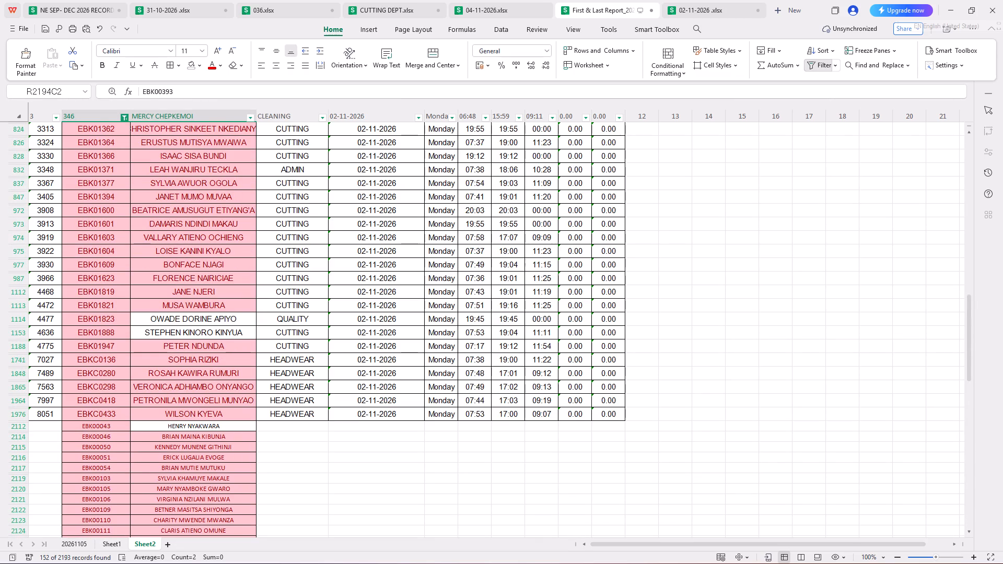
{"action": "scroll", "coordinate": [418, 471], "scroll_direction": "down", "scroll_amount": 14}
{"action": "scroll", "coordinate": [418, 471], "scroll_direction": "up", "scroll_amount": 8}
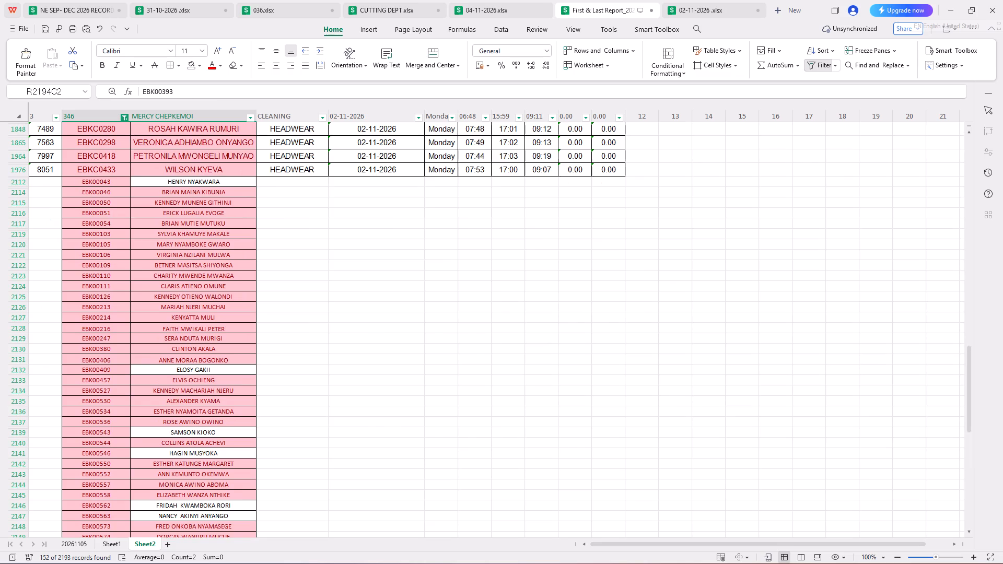
{"action": "scroll", "coordinate": [418, 471], "scroll_direction": "up", "scroll_amount": 13}
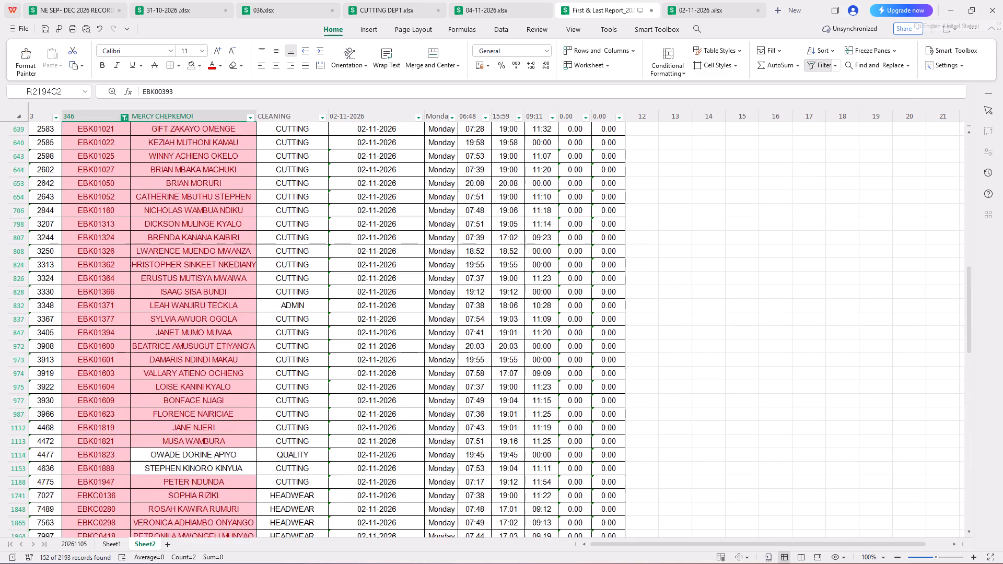
{"action": "scroll", "coordinate": [417, 471], "scroll_direction": "up", "scroll_amount": 6}
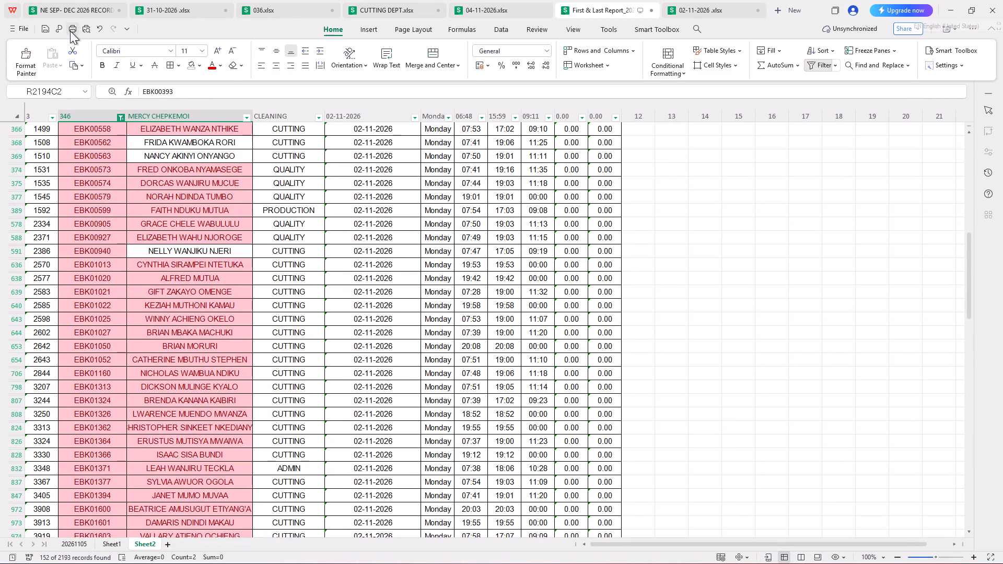
{"action": "scroll", "coordinate": [58, 79], "scroll_direction": "down", "scroll_amount": 11}
{"action": "scroll", "coordinate": [211, 326], "scroll_direction": "down", "scroll_amount": 7}
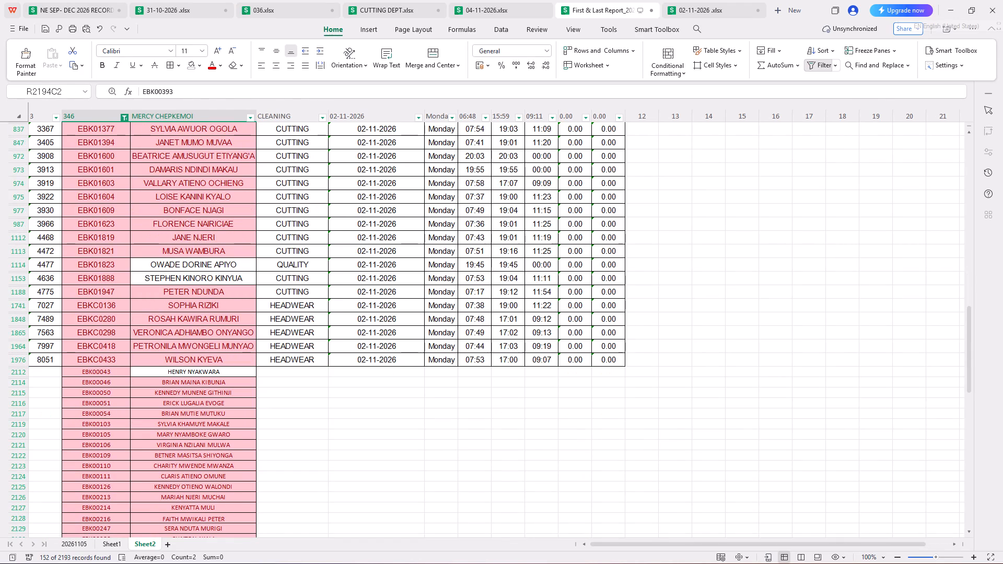
{"action": "scroll", "coordinate": [201, 322], "scroll_direction": "down", "scroll_amount": 10}
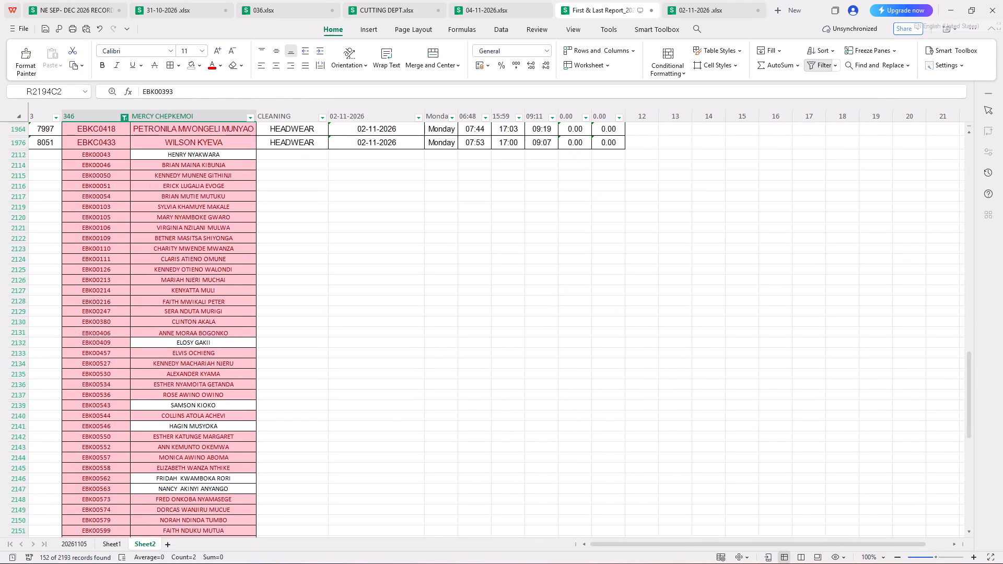
{"action": "scroll", "coordinate": [192, 321], "scroll_direction": "down", "scroll_amount": 18}
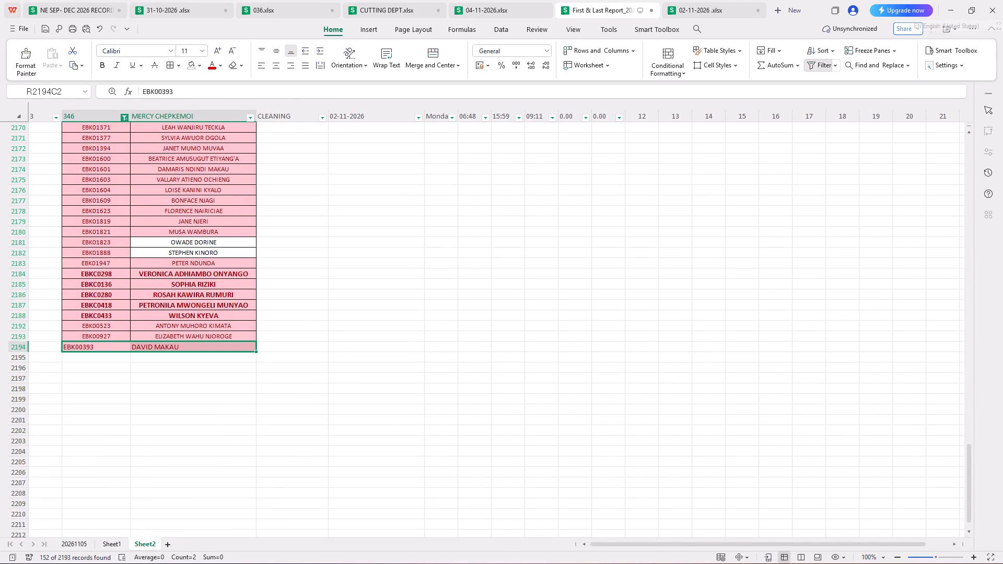
{"action": "scroll", "coordinate": [186, 318], "scroll_direction": "up", "scroll_amount": 5}
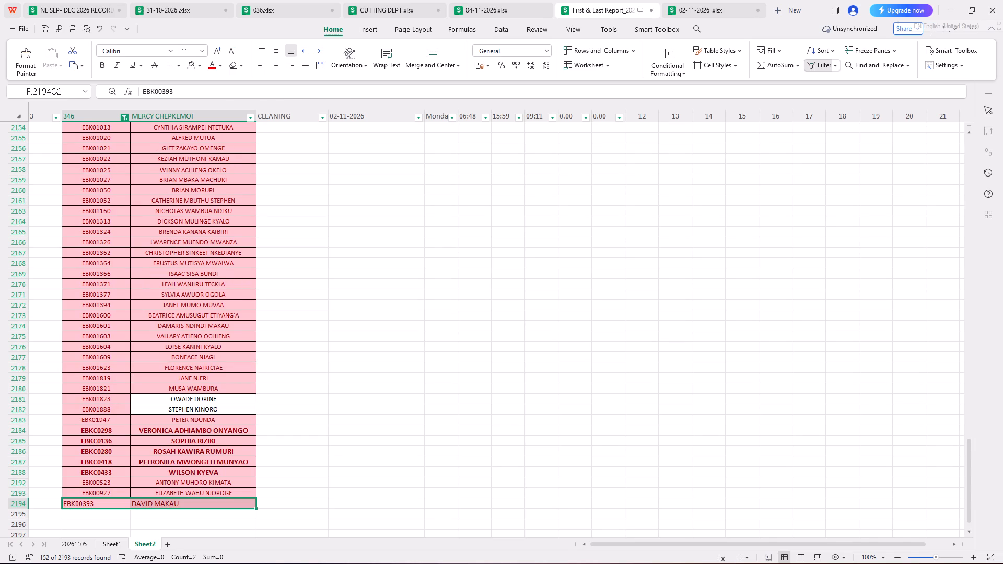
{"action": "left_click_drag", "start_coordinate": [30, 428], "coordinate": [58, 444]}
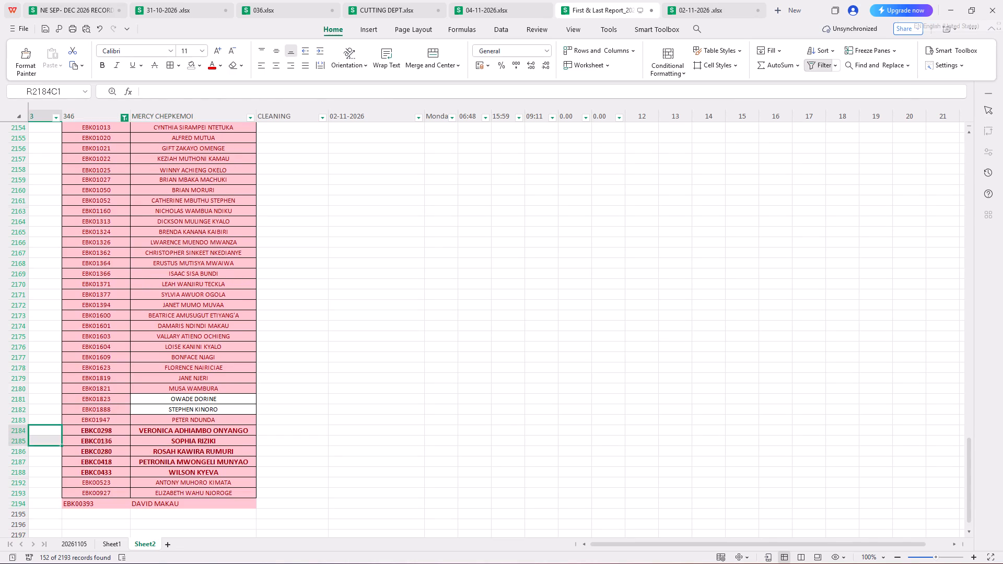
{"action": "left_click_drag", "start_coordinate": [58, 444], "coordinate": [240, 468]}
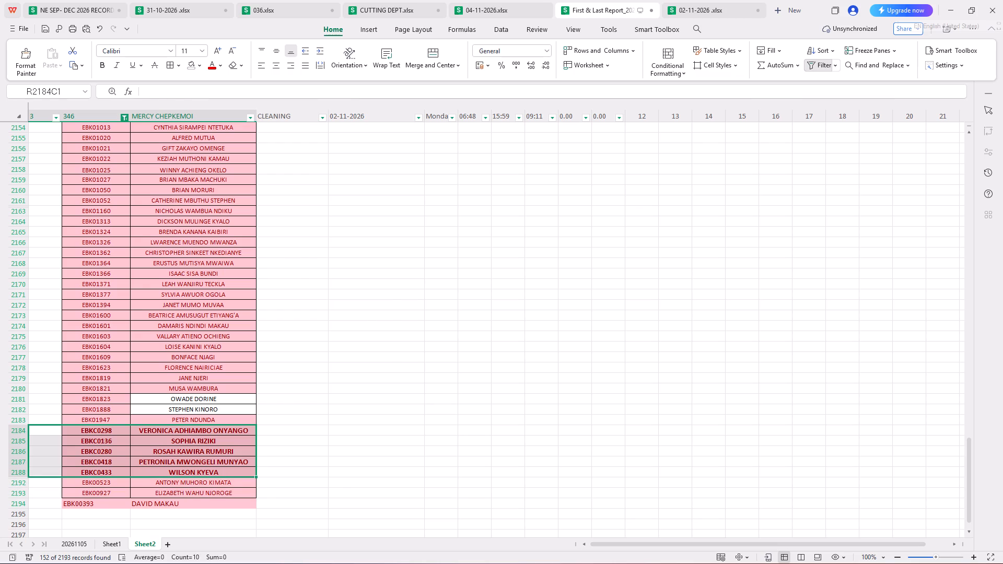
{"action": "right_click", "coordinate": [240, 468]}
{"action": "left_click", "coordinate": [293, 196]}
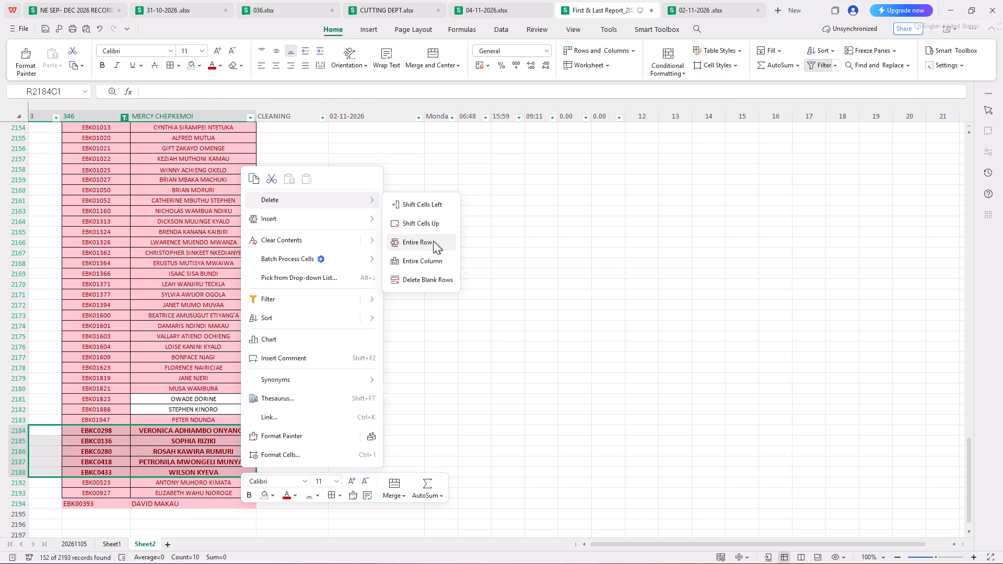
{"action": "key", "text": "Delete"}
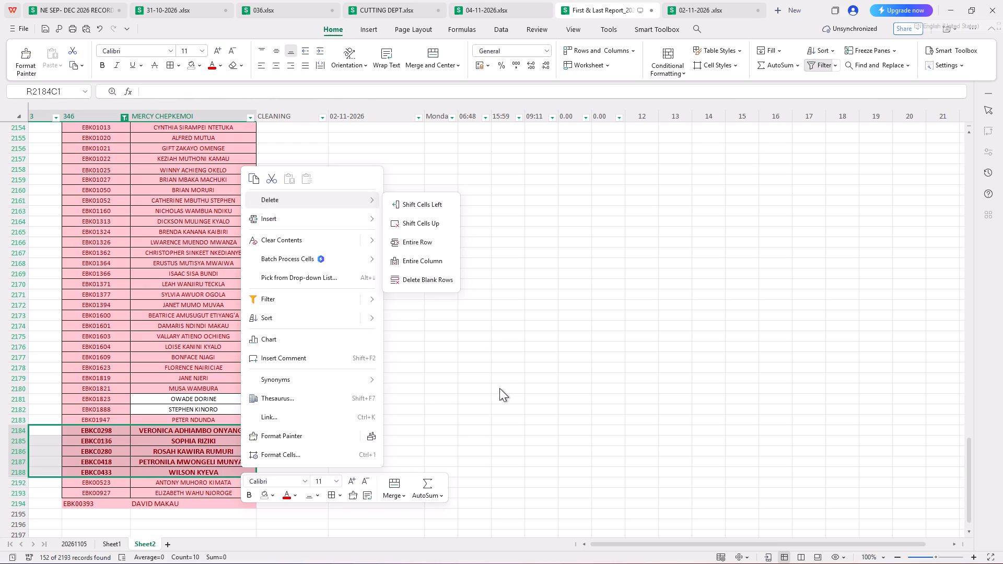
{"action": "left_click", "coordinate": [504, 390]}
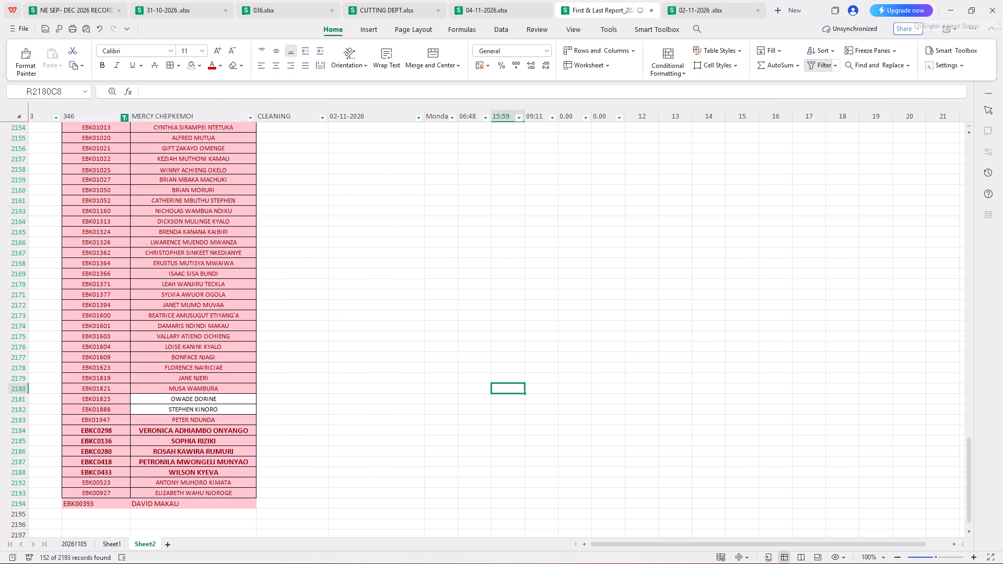
Clear the IDs and names of the five bold EBKC entries in rows 2184 to 2188, columns 2 and 3.
{"action": "left_click_drag", "start_coordinate": [26, 433], "coordinate": [89, 437]}
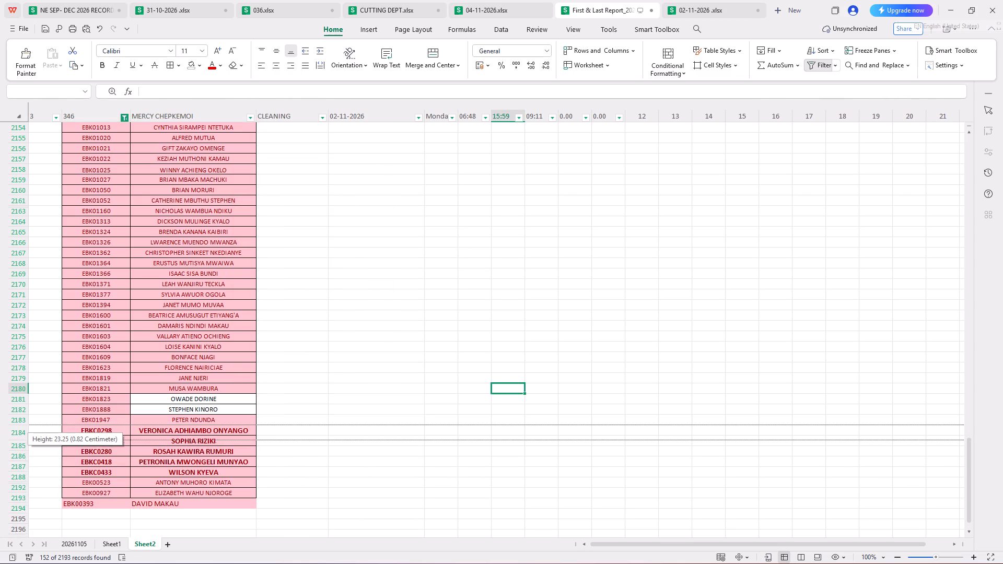
{"action": "left_click_drag", "start_coordinate": [89, 437], "coordinate": [91, 434]}
{"action": "left_click_drag", "start_coordinate": [107, 428], "coordinate": [223, 459]}
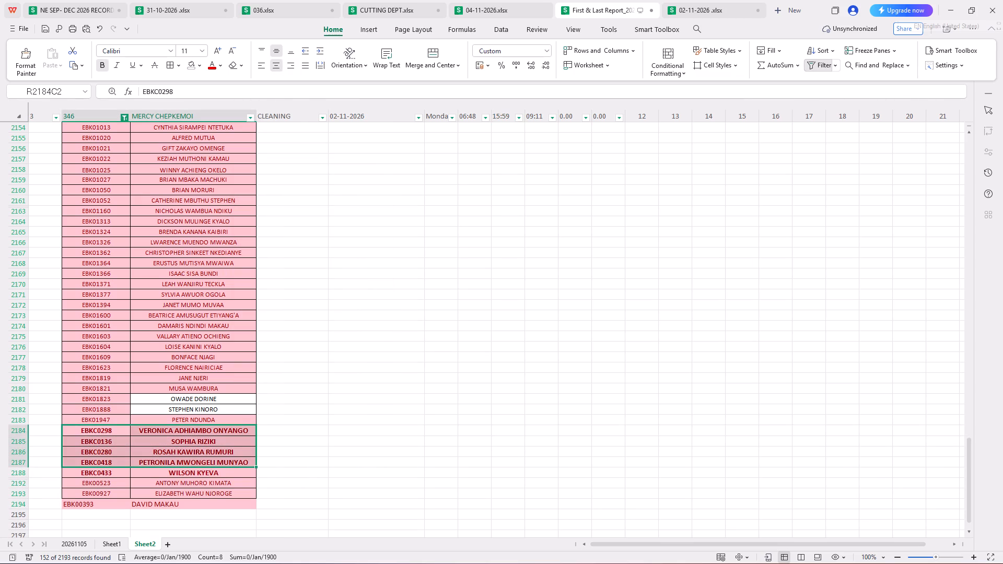
{"action": "key", "text": "Delete"}
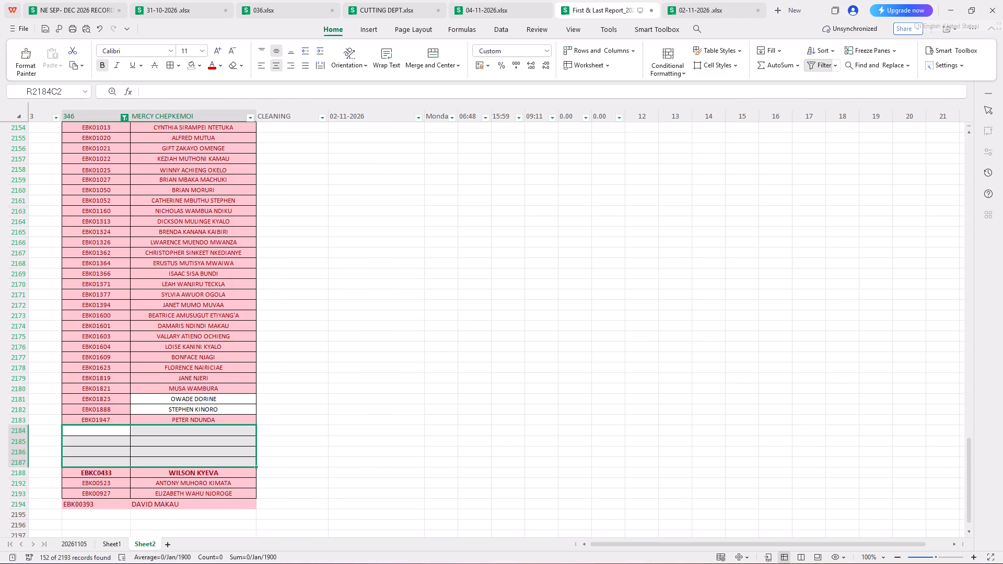
{"action": "left_click_drag", "start_coordinate": [86, 473], "coordinate": [200, 469]}
{"action": "key", "text": "Delete"}
{"action": "left_click", "coordinate": [369, 434]}
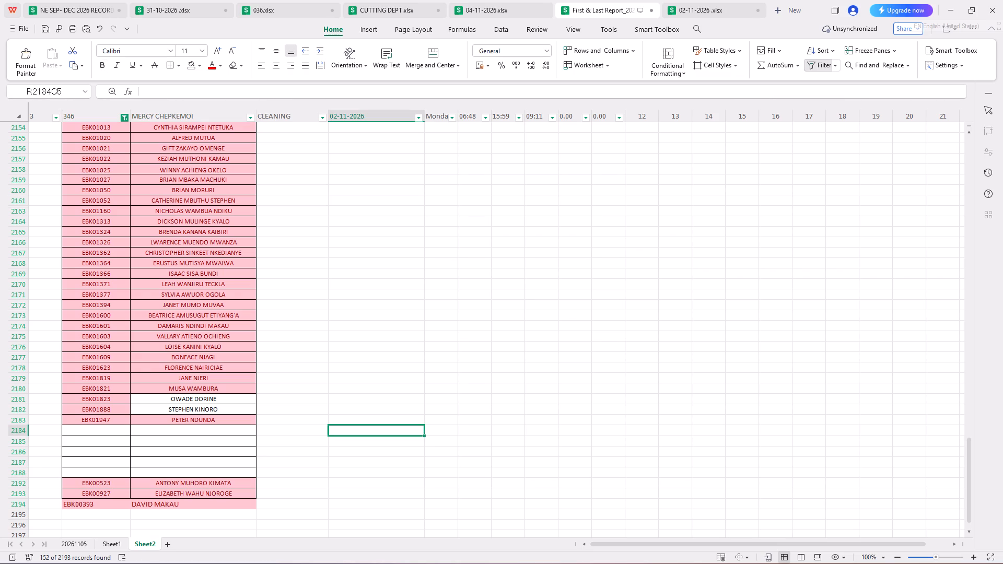
Look through Sheet4, Sheet3, Sheet5 and HEADWEAR in the CUTTING DEPT workbook for the right employee list.
{"action": "left_click", "coordinate": [382, 0]}
{"action": "scroll", "coordinate": [95, 385], "scroll_direction": "down", "scroll_amount": 5}
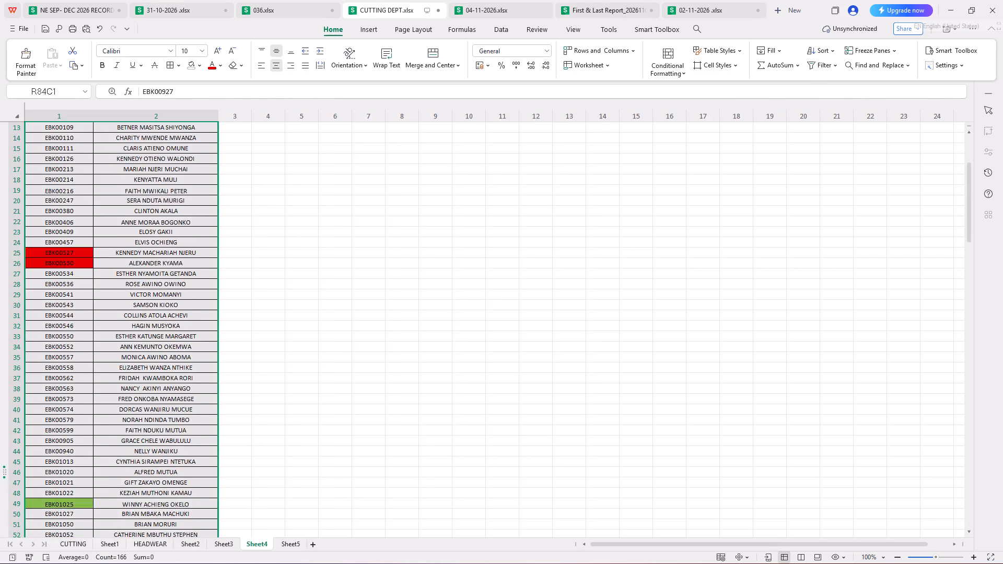
{"action": "scroll", "coordinate": [22, 434], "scroll_direction": "down", "scroll_amount": 7}
{"action": "scroll", "coordinate": [145, 373], "scroll_direction": "down", "scroll_amount": 9}
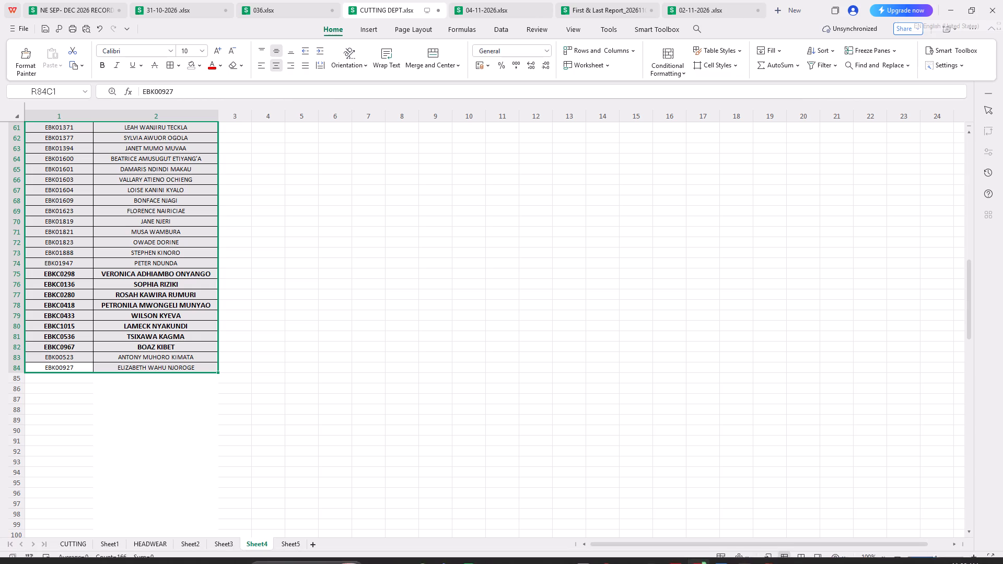
{"action": "left_click", "coordinate": [233, 546]}
{"action": "scroll", "coordinate": [209, 489], "scroll_direction": "down", "scroll_amount": 7}
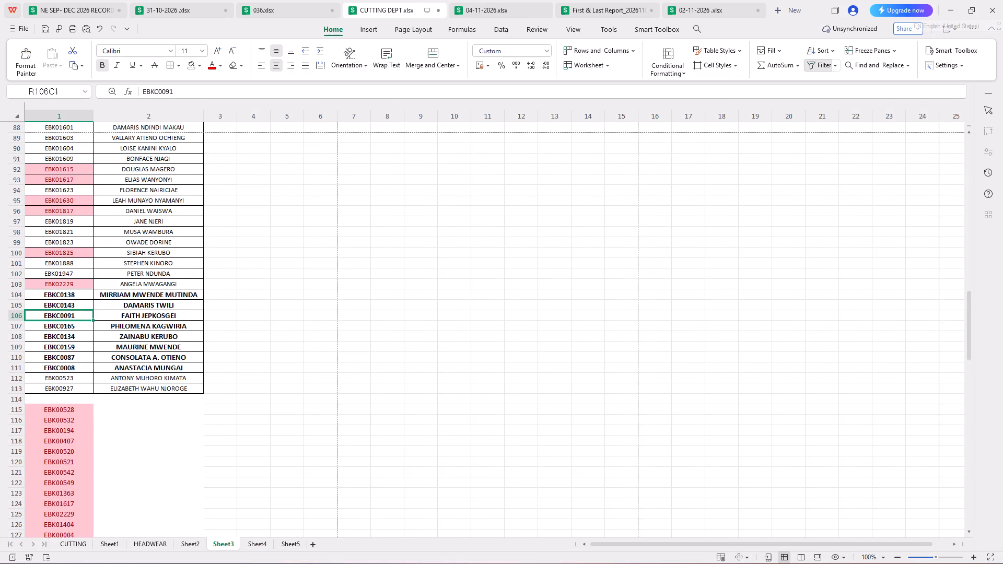
{"action": "left_click", "coordinate": [262, 541]}
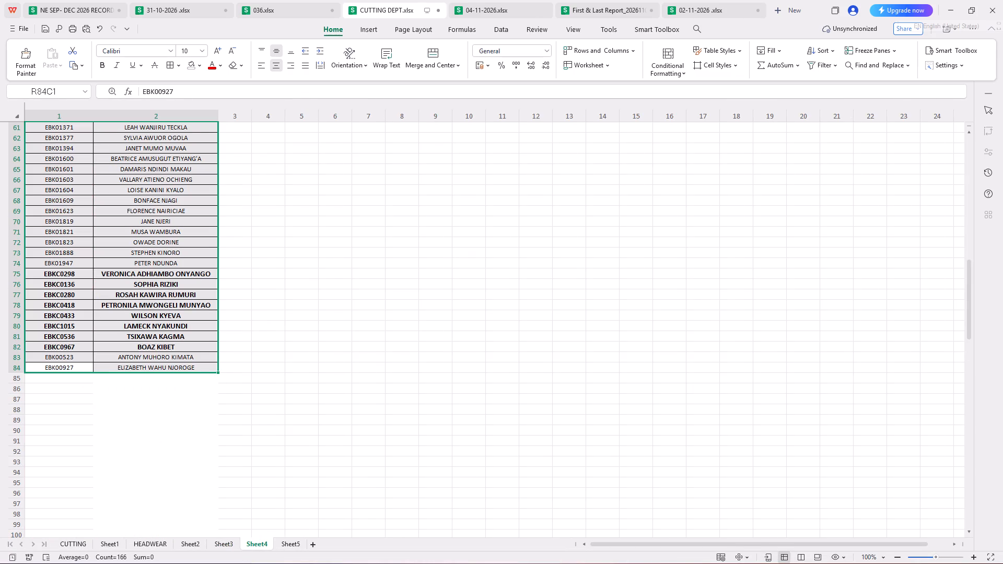
{"action": "scroll", "coordinate": [248, 521], "scroll_direction": "up", "scroll_amount": 3}
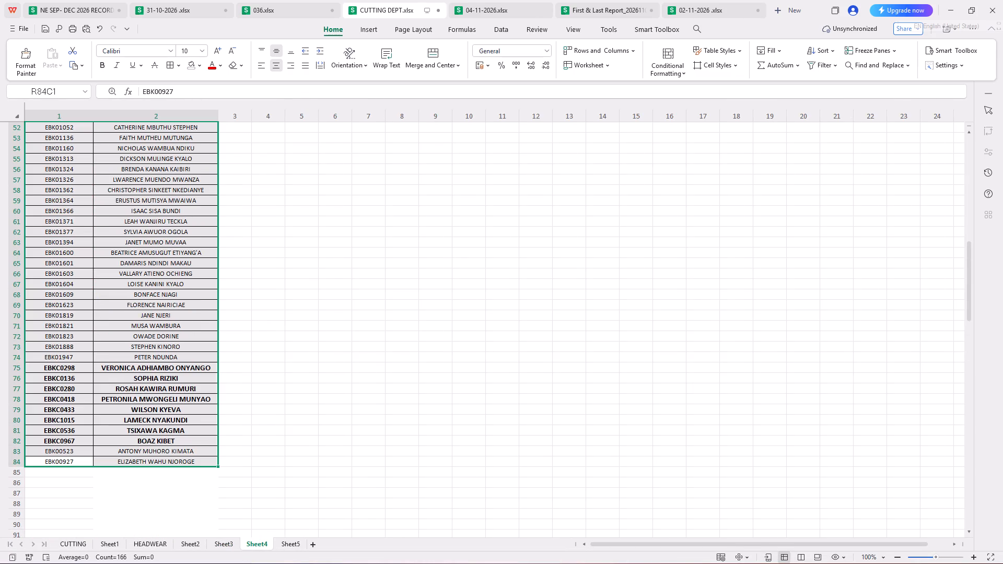
{"action": "left_click", "coordinate": [292, 543]}
{"action": "scroll", "coordinate": [279, 504], "scroll_direction": "down", "scroll_amount": 8}
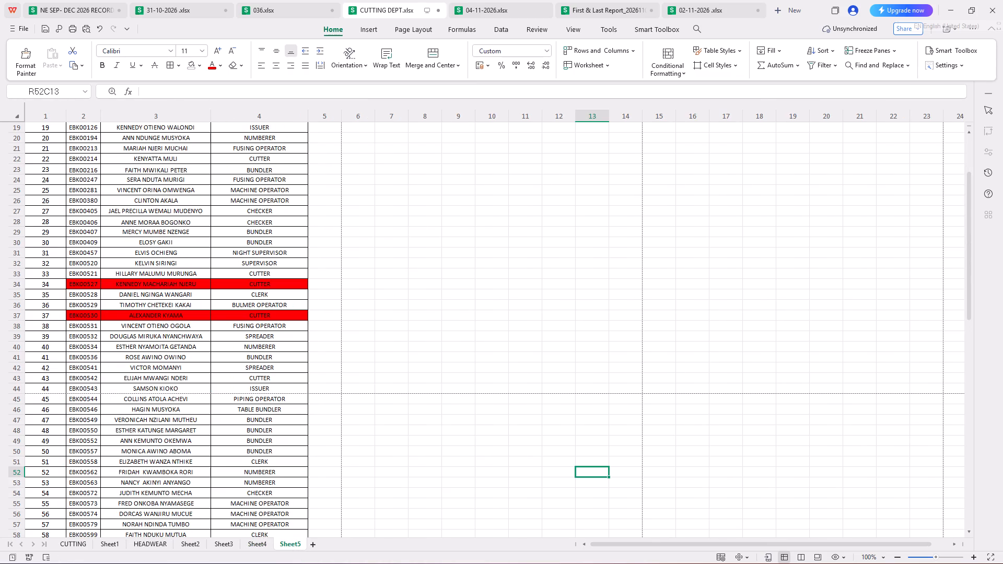
{"action": "left_click", "coordinate": [169, 545]}
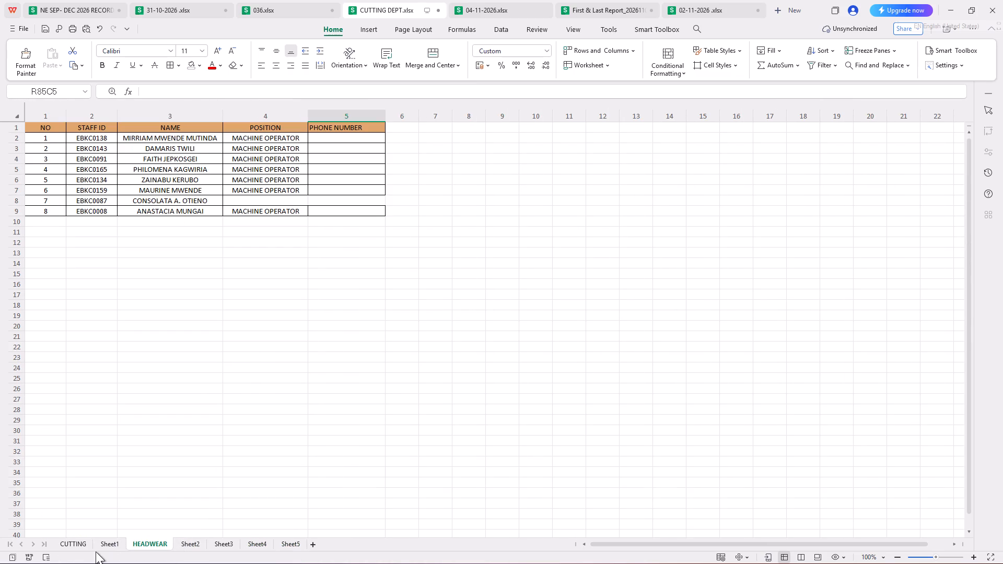
Copy the cutting department list with the extra IDs beneath it in CUTTING DEPT's Sheet1, rows 2 to 111, columns 1 to 4.
{"action": "left_click", "coordinate": [103, 546]}
{"action": "scroll", "coordinate": [134, 477], "scroll_direction": "down", "scroll_amount": 15}
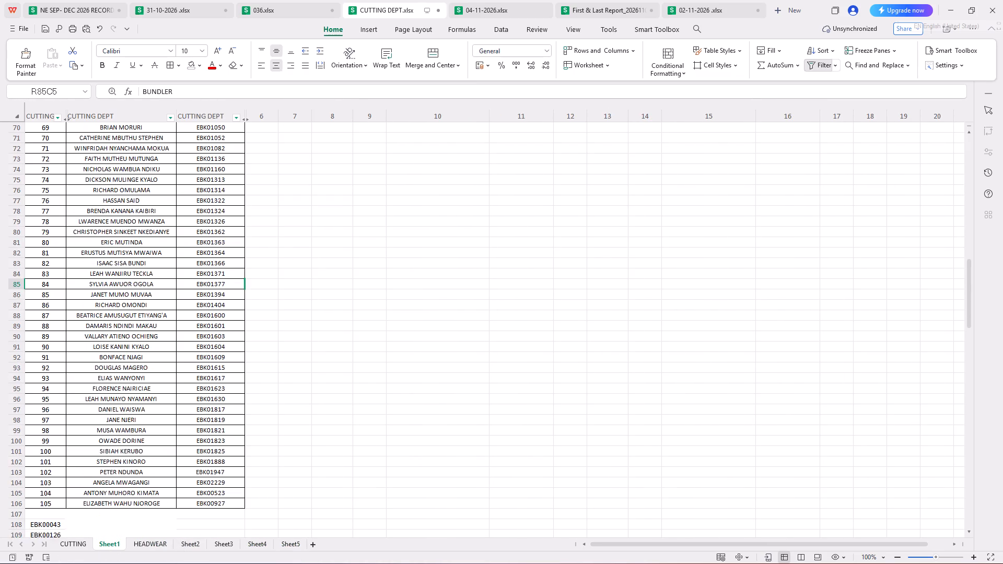
{"action": "scroll", "coordinate": [140, 516], "scroll_direction": "down", "scroll_amount": 4}
{"action": "scroll", "coordinate": [140, 520], "scroll_direction": "up", "scroll_amount": 5}
{"action": "scroll", "coordinate": [140, 520], "scroll_direction": "down", "scroll_amount": 6}
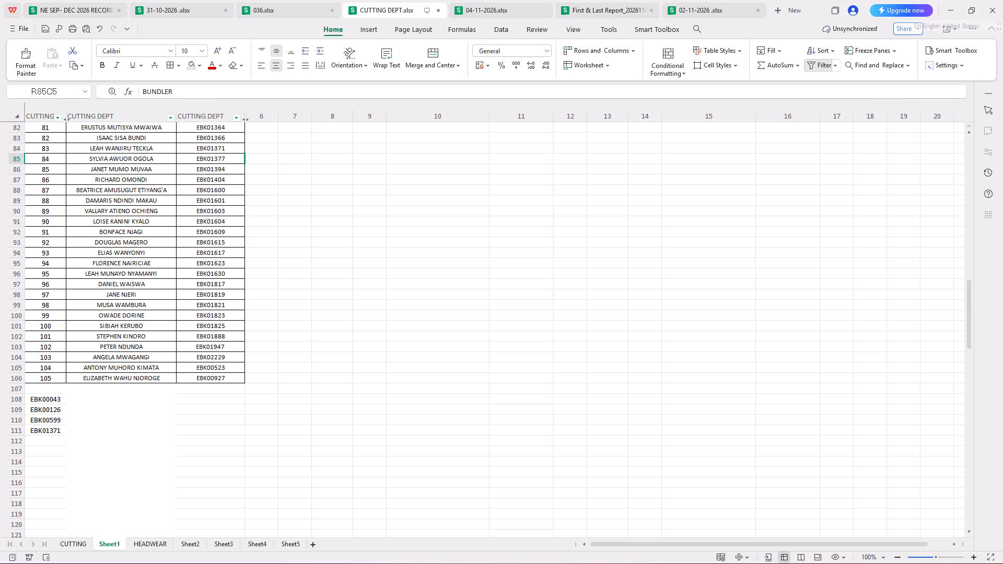
{"action": "left_click_drag", "start_coordinate": [48, 431], "coordinate": [191, 427]}
{"action": "scroll", "coordinate": [192, 398], "scroll_direction": "up", "scroll_amount": 5}
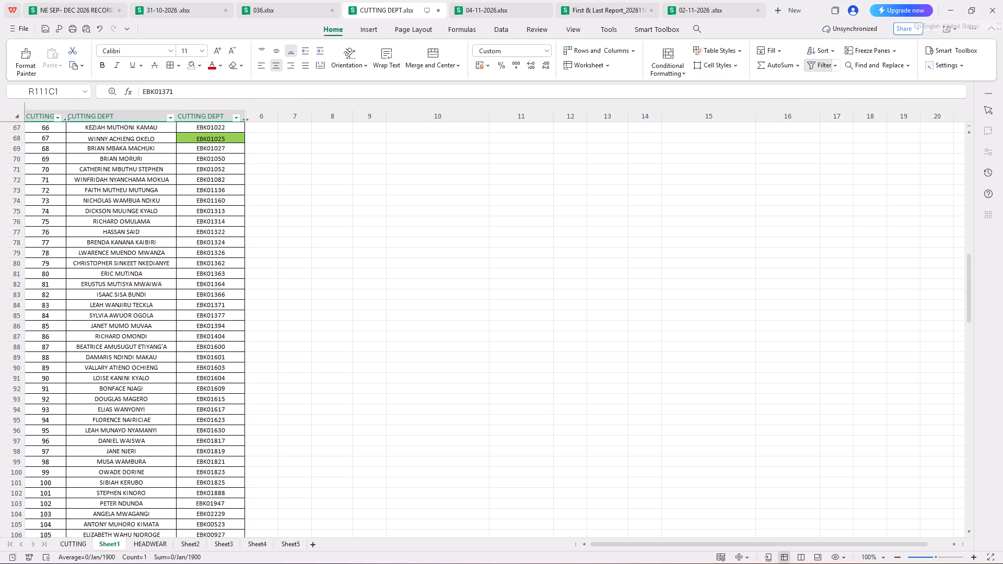
{"action": "scroll", "coordinate": [192, 398], "scroll_direction": "up", "scroll_amount": 12}
{"action": "scroll", "coordinate": [193, 396], "scroll_direction": "up", "scroll_amount": 15}
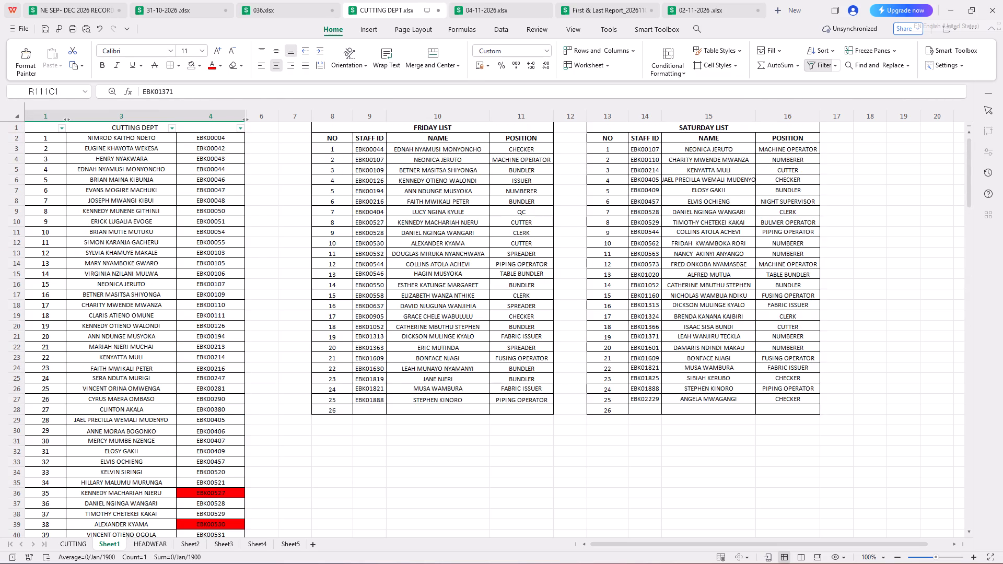
{"action": "left_click_drag", "start_coordinate": [53, 136], "coordinate": [191, 138], "text": "ctrl+shift"}
{"action": "right_click", "coordinate": [191, 138]}
{"action": "left_click", "coordinate": [211, 159]}
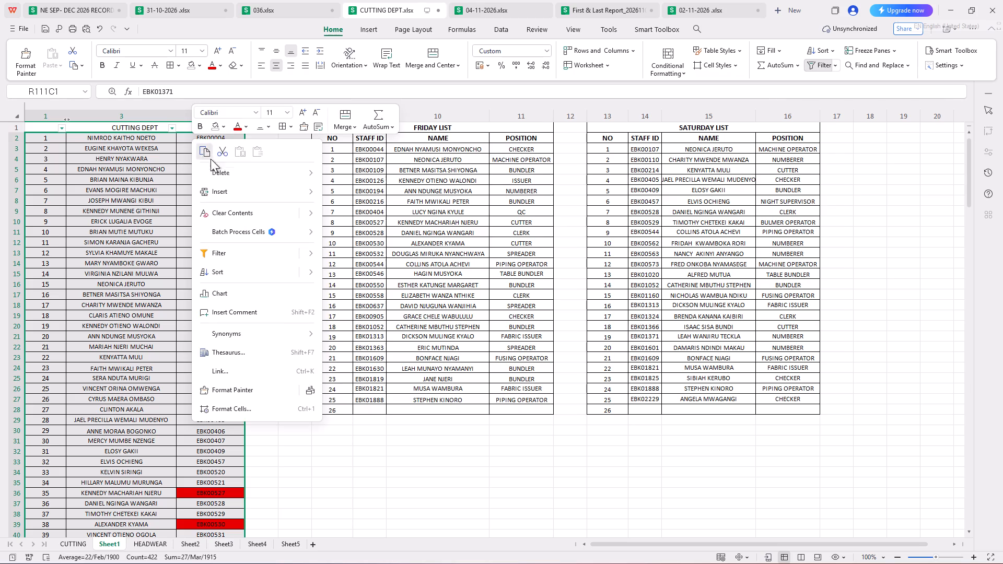
Paste the copied cutting list over the old list in Sheet1 of the First & Last report, starting at row 2, column 7.
{"action": "left_click", "coordinate": [610, 11]}
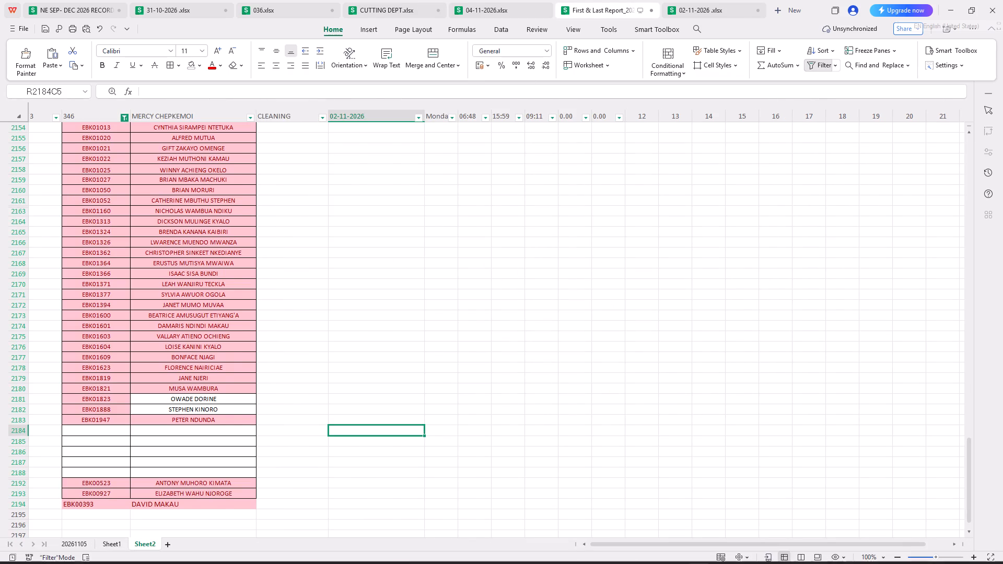
{"action": "left_click", "coordinate": [117, 542]}
{"action": "scroll", "coordinate": [327, 433], "scroll_direction": "down", "scroll_amount": 20}
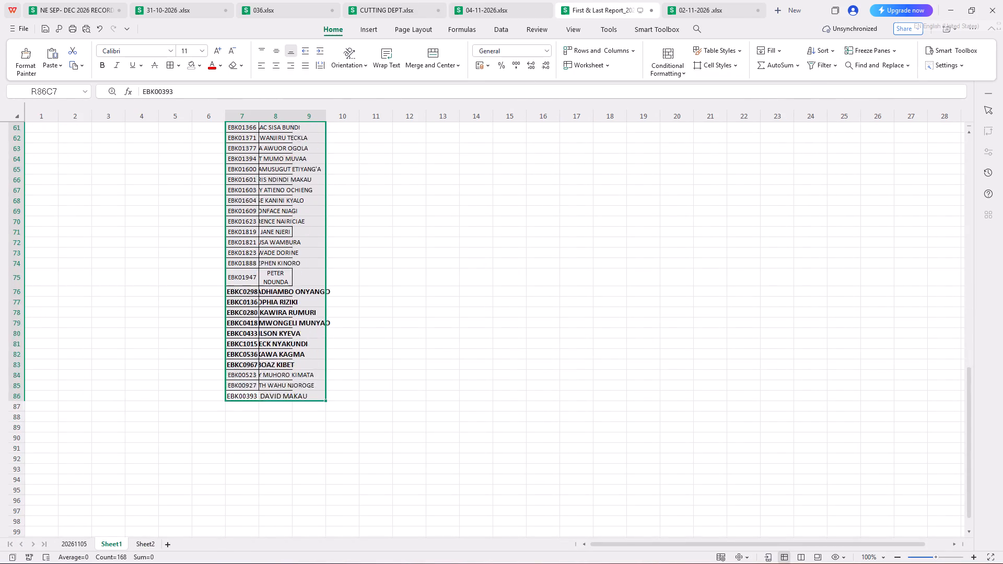
{"action": "scroll", "coordinate": [331, 412], "scroll_direction": "down", "scroll_amount": 3}
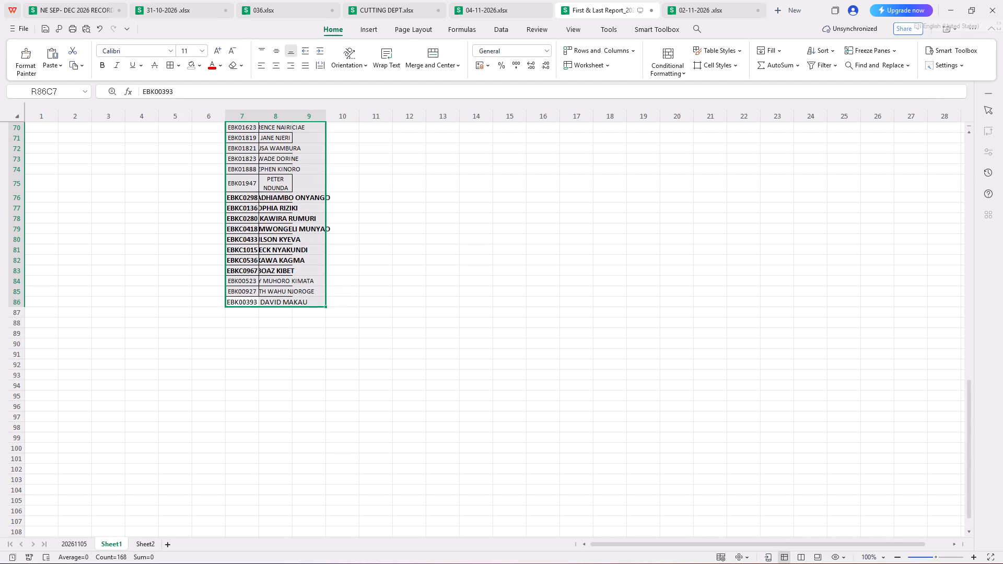
{"action": "scroll", "coordinate": [270, 307], "scroll_direction": "up", "scroll_amount": 20}
{"action": "scroll", "coordinate": [270, 307], "scroll_direction": "up", "scroll_amount": 8}
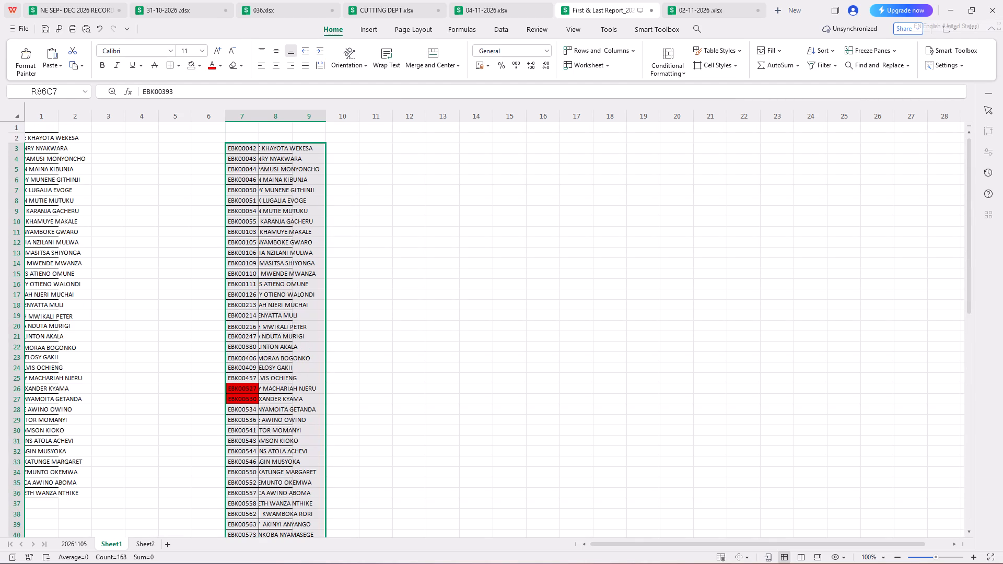
{"action": "left_click", "coordinate": [250, 137]}
{"action": "right_click_drag", "start_coordinate": [250, 137], "coordinate": [243, 149]}
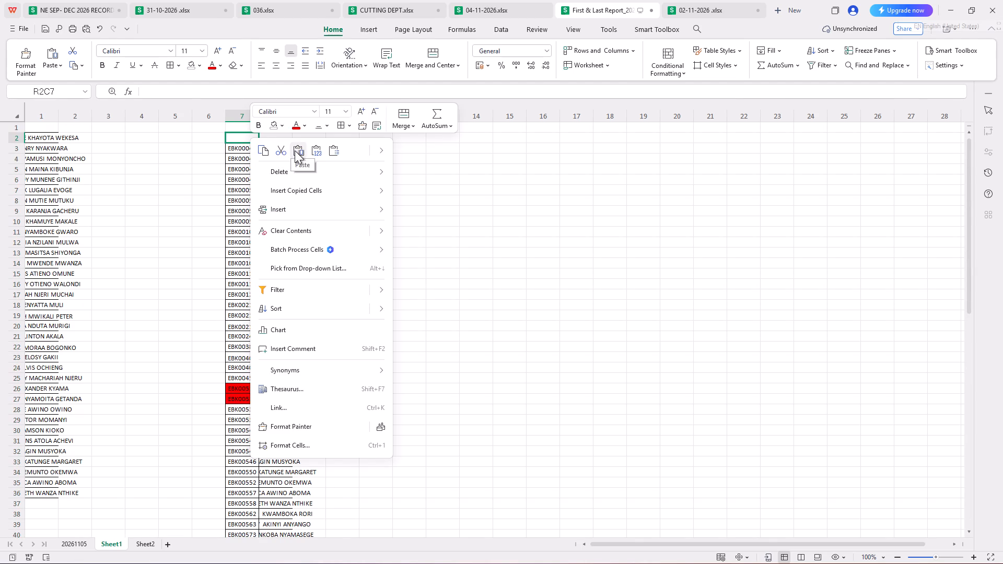
{"action": "left_click", "coordinate": [295, 150]}
{"action": "scroll", "coordinate": [333, 263], "scroll_direction": "down", "scroll_amount": 20}
{"action": "scroll", "coordinate": [333, 263], "scroll_direction": "down", "scroll_amount": 8}
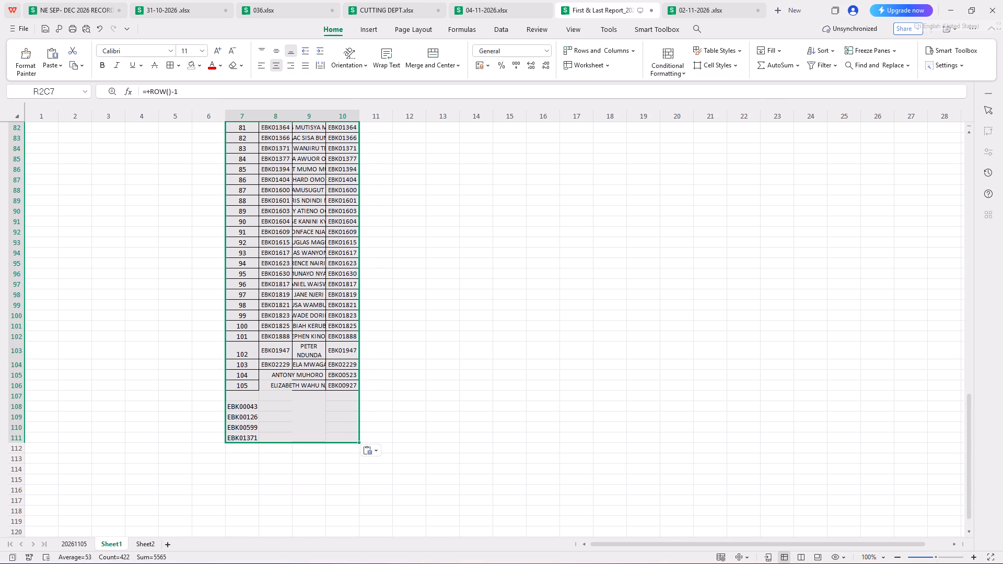
{"action": "left_click", "coordinate": [409, 406]}
Add the staff ID from the last entry of Sheet2's list in row 107, column 7, directly below the numbered entries.
{"action": "left_click", "coordinate": [249, 398]}
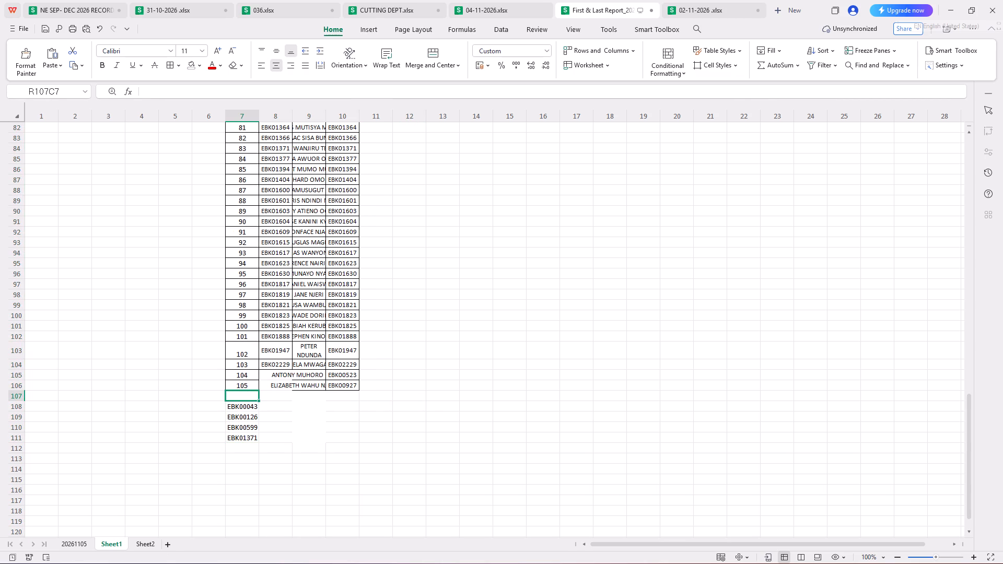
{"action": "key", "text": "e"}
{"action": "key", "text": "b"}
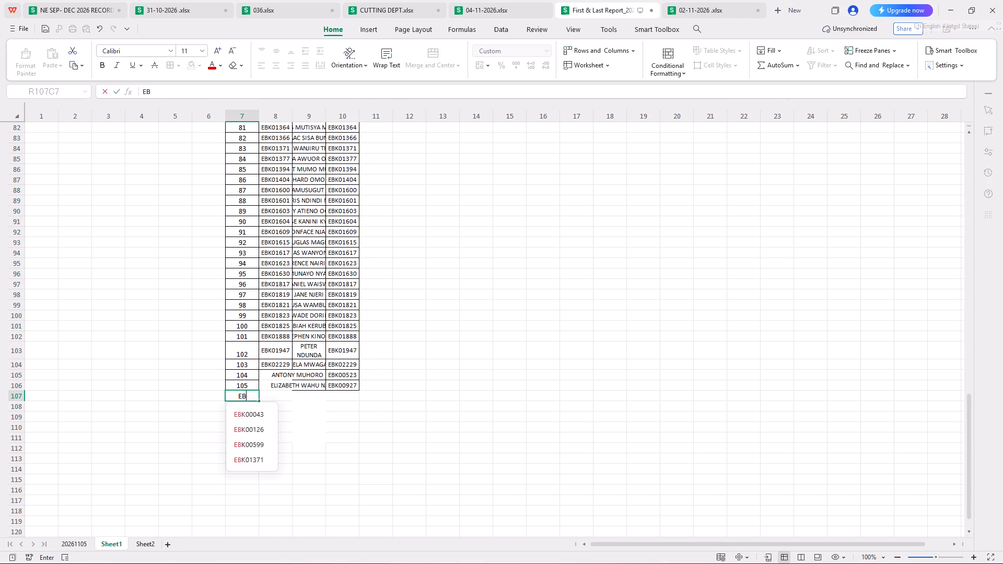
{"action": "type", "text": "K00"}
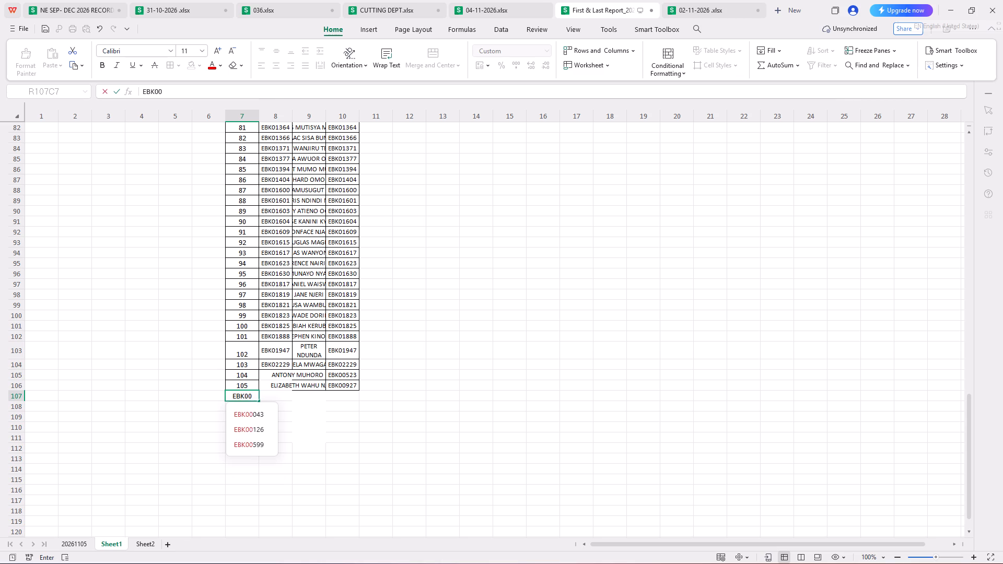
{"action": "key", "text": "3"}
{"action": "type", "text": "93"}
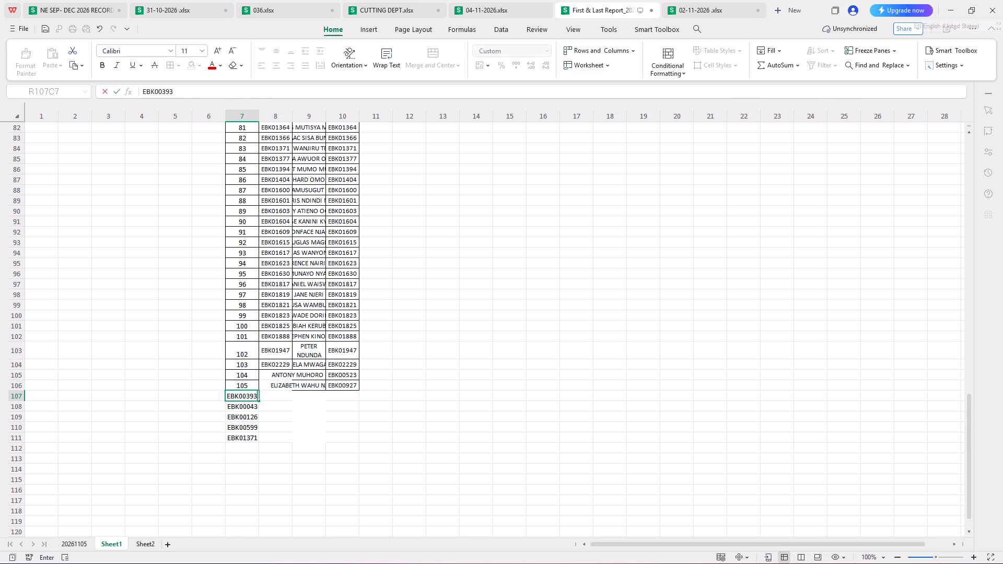
{"action": "left_click", "coordinate": [621, 328]}
Copy the completed cutting list in Sheet1, rows 2 to 111, columns 7 to 10.
{"action": "left_click_drag", "start_coordinate": [239, 434], "coordinate": [309, 427]}
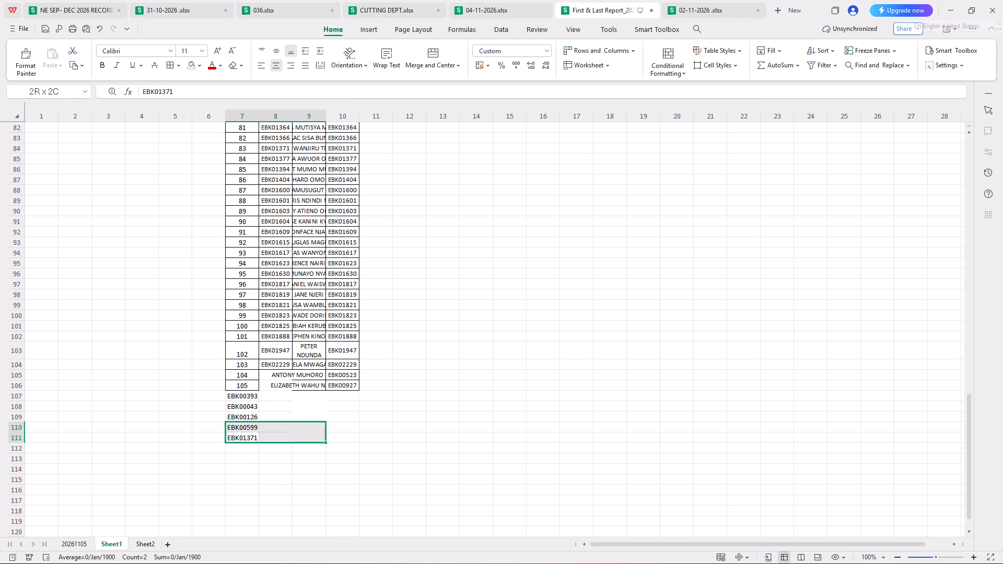
{"action": "left_click_drag", "start_coordinate": [309, 427], "coordinate": [326, 436]}
{"action": "scroll", "coordinate": [321, 410], "scroll_direction": "up", "scroll_amount": 20}
{"action": "scroll", "coordinate": [321, 410], "scroll_direction": "up", "scroll_amount": 6}
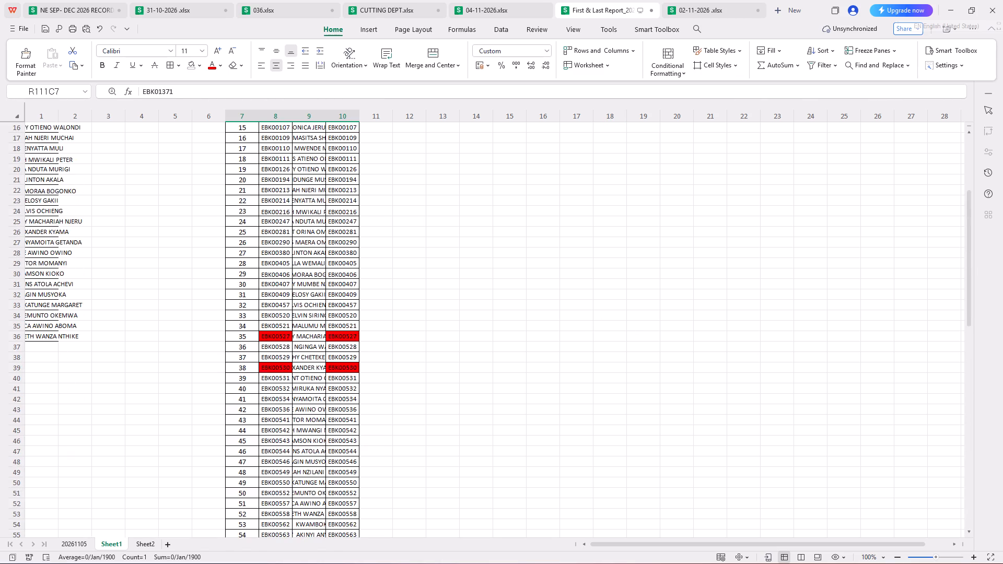
{"action": "scroll", "coordinate": [302, 379], "scroll_direction": "up", "scroll_amount": 7}
{"action": "left_click_drag", "start_coordinate": [250, 133], "coordinate": [311, 136], "text": "shift"}
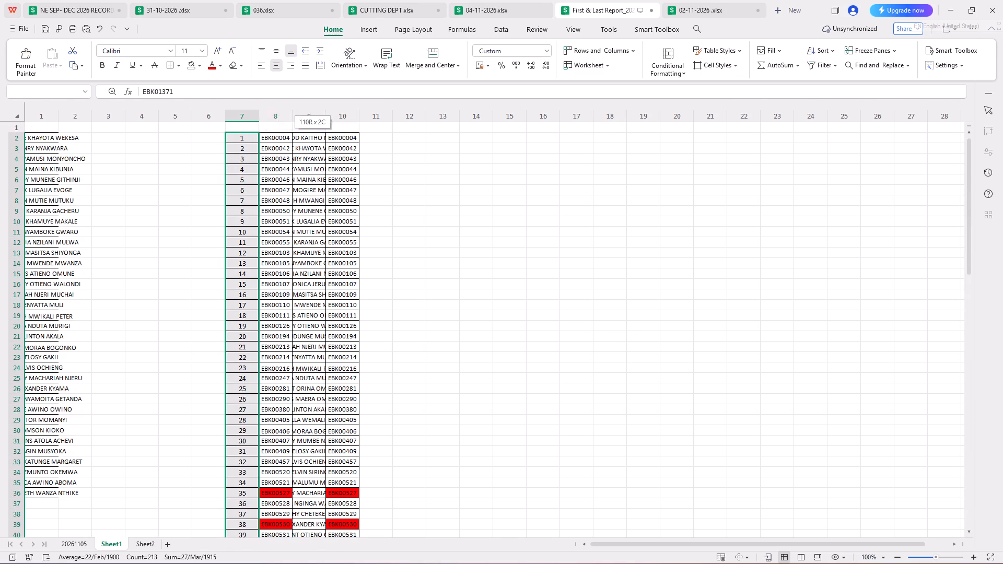
{"action": "left_click_drag", "start_coordinate": [311, 136], "coordinate": [345, 136], "text": "shift"}
{"action": "key", "text": "ctrl+c"}
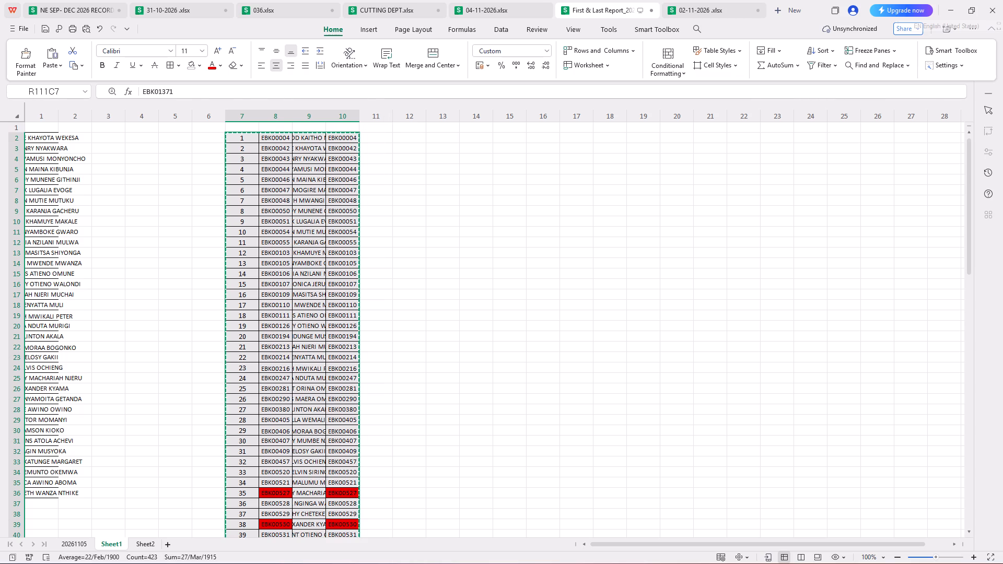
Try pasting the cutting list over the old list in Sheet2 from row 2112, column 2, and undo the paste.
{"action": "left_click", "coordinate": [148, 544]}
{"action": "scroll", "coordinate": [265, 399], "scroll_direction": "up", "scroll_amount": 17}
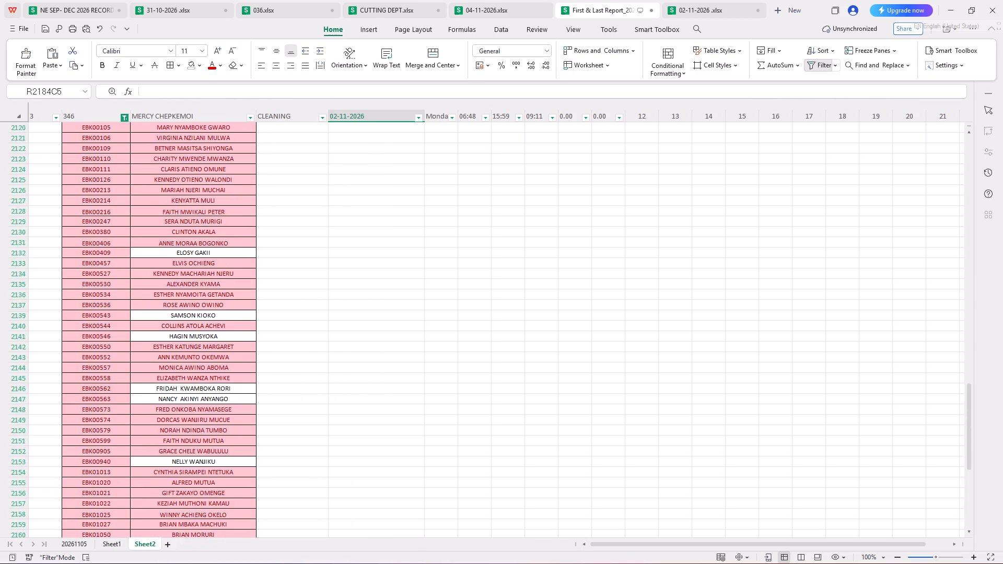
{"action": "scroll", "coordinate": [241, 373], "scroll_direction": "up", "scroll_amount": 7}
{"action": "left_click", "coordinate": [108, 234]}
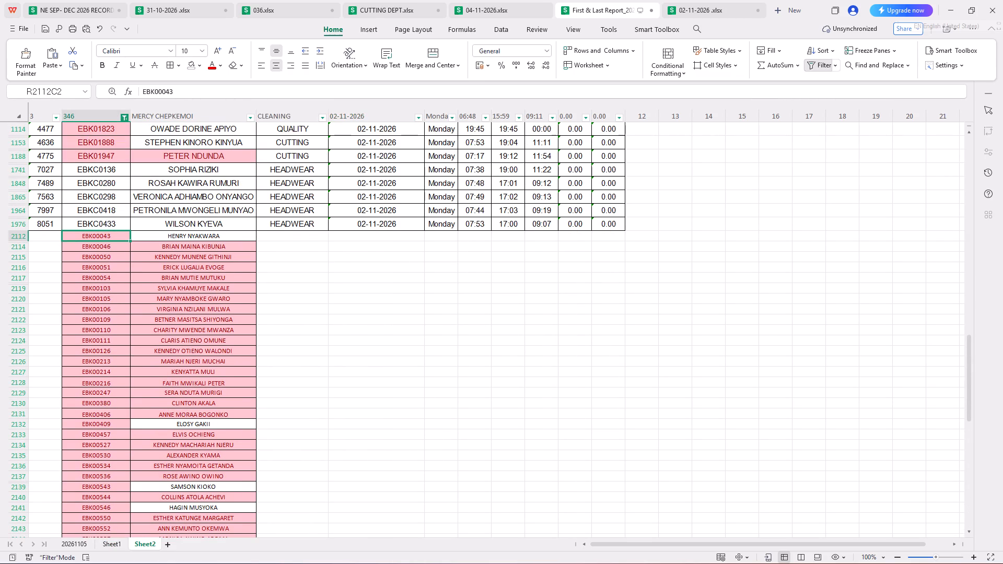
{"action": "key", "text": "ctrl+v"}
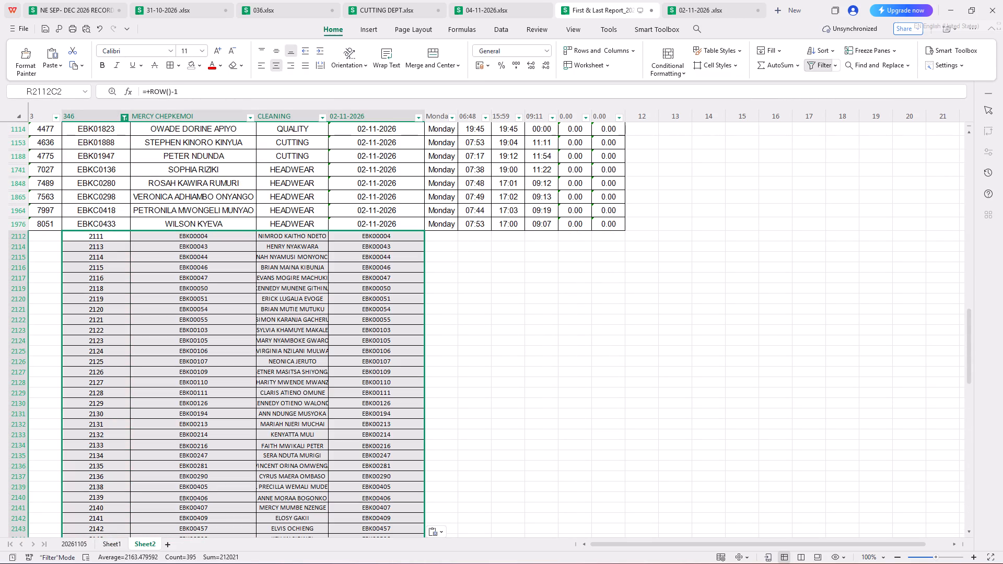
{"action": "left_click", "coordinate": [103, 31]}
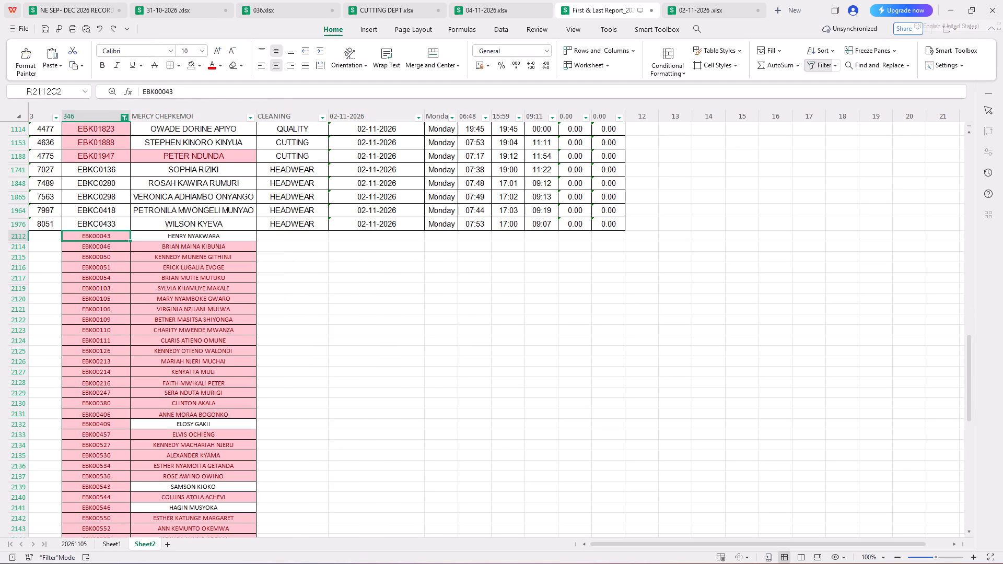
Paste the cutting list beside the old list in Sheet2, starting at row 2115, column 5.
{"action": "left_click", "coordinate": [105, 245]}
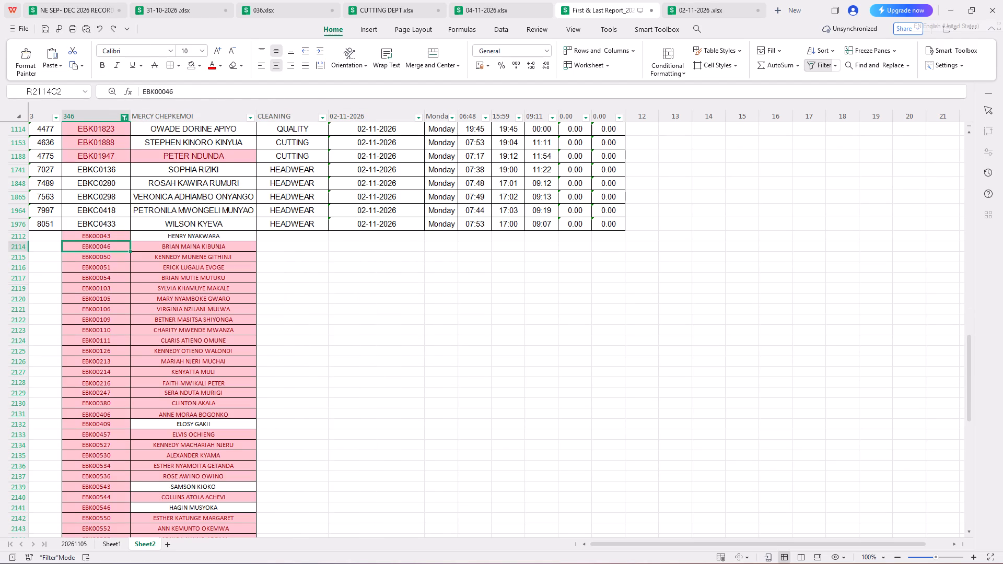
{"action": "left_click", "coordinate": [365, 258]}
{"action": "right_click", "coordinate": [365, 258]}
{"action": "left_click", "coordinate": [414, 269]}
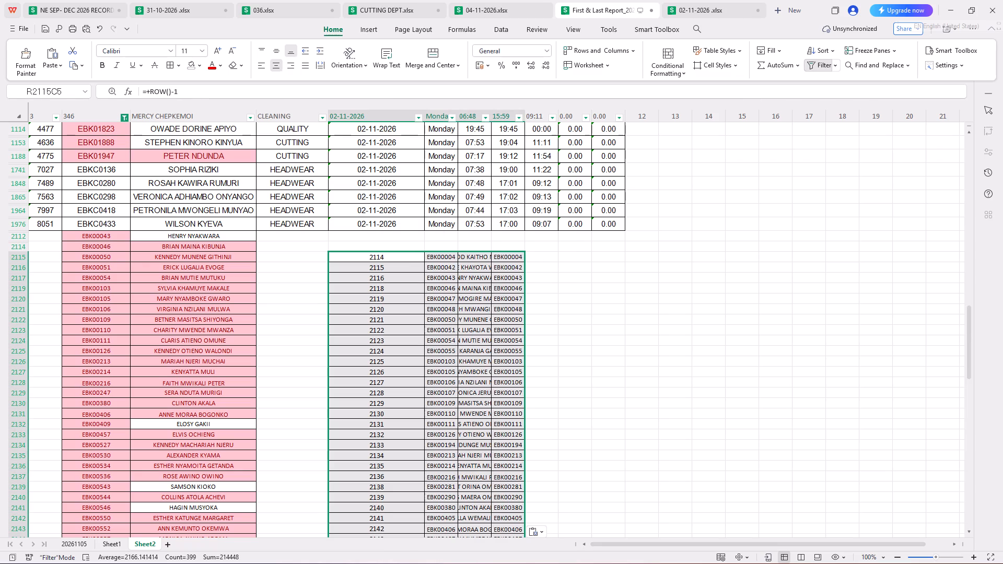
Delete the old list's cells in Sheet2, rows 2112 to 2195, columns 2 and 3, shifting the remaining cells left.
{"action": "left_click_drag", "start_coordinate": [92, 238], "coordinate": [194, 234]}
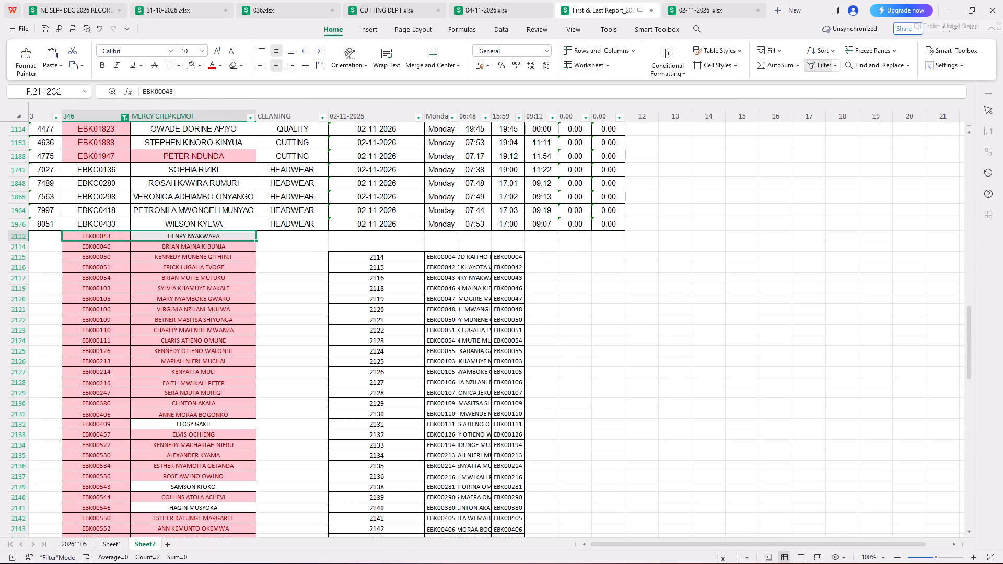
{"action": "left_click_drag", "start_coordinate": [194, 234], "coordinate": [204, 235]}
{"action": "scroll", "coordinate": [195, 329], "scroll_direction": "down", "scroll_amount": 12}
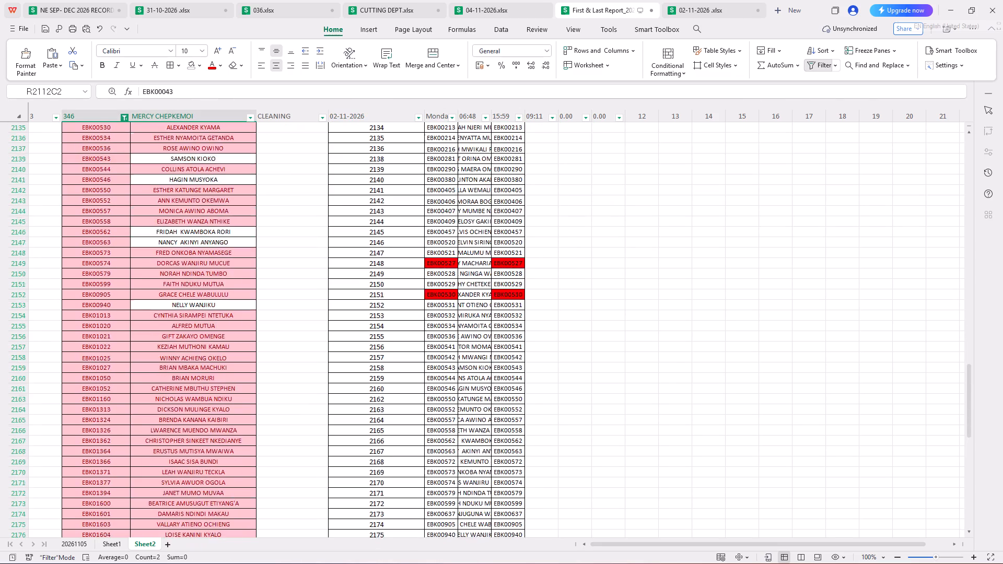
{"action": "scroll", "coordinate": [195, 355], "scroll_direction": "down", "scroll_amount": 9}
{"action": "left_click_drag", "start_coordinate": [103, 391], "coordinate": [205, 391], "text": "ctrl+shift"}
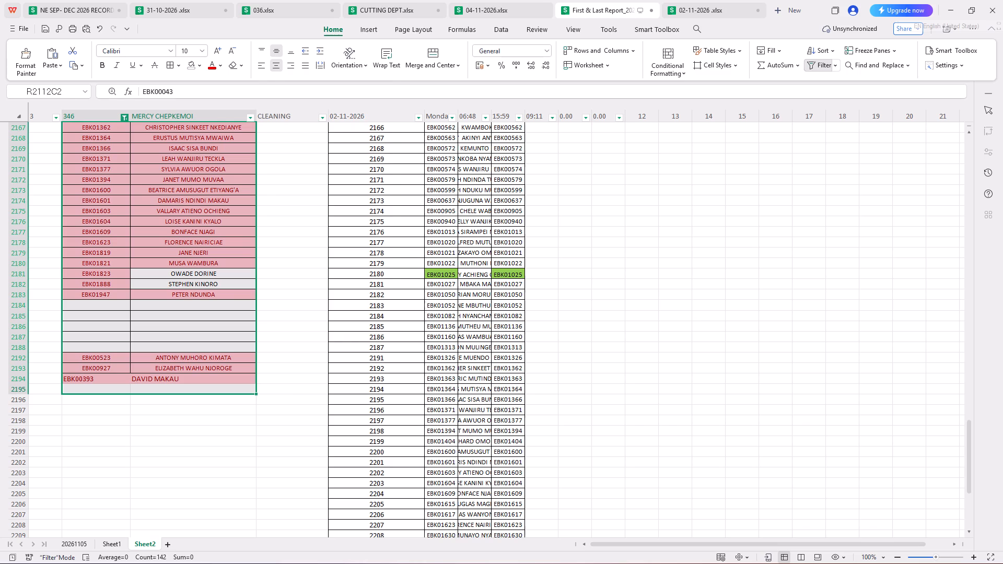
{"action": "right_click", "coordinate": [252, 312]}
{"action": "left_click", "coordinate": [297, 62]}
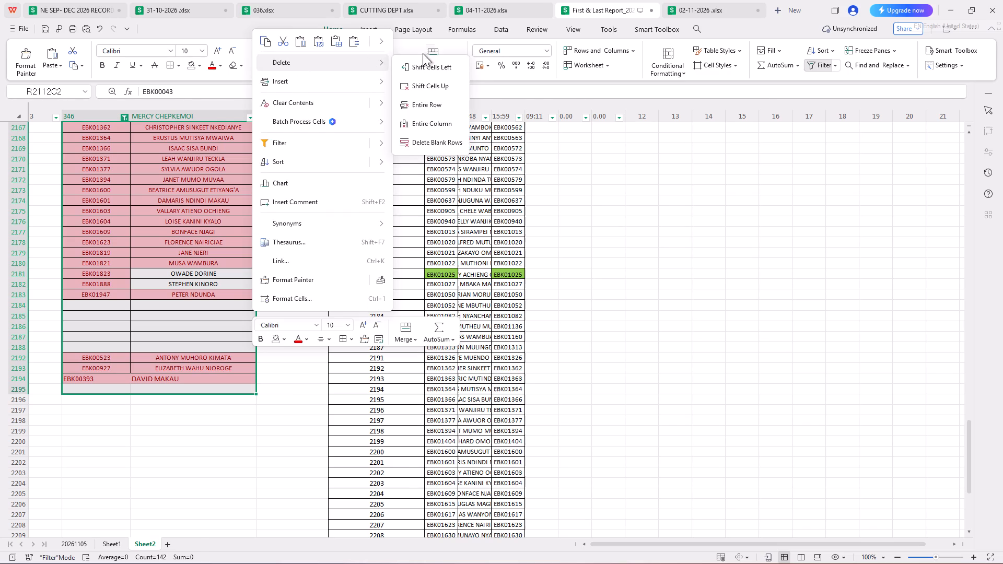
{"action": "left_click", "coordinate": [447, 67]}
Delete the entire rows 2114 to 2227 in Sheet2, removing the misaligned cutting list below the attendance entries.
{"action": "scroll", "coordinate": [418, 259], "scroll_direction": "down", "scroll_amount": 4}
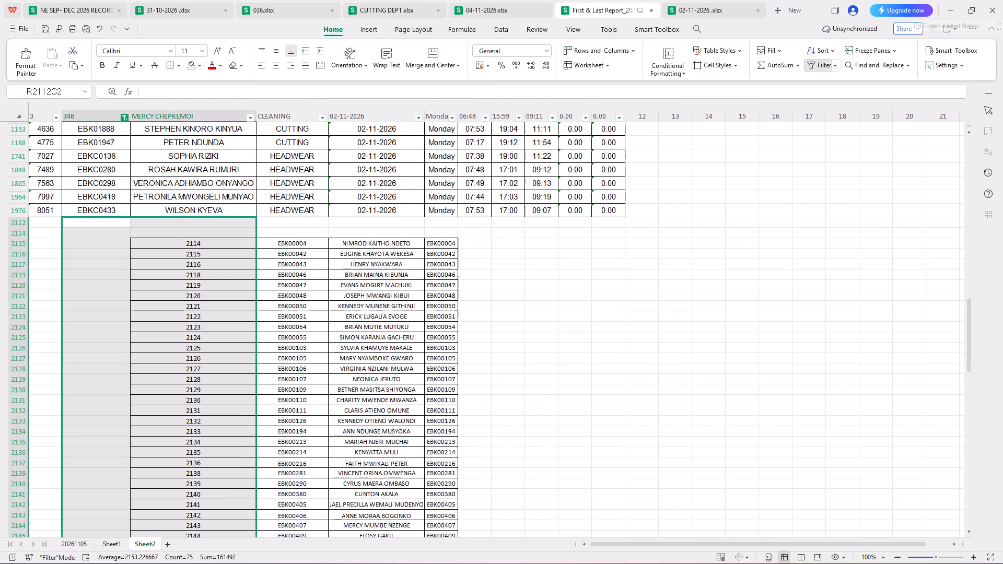
{"action": "scroll", "coordinate": [418, 280], "scroll_direction": "down", "scroll_amount": 17}
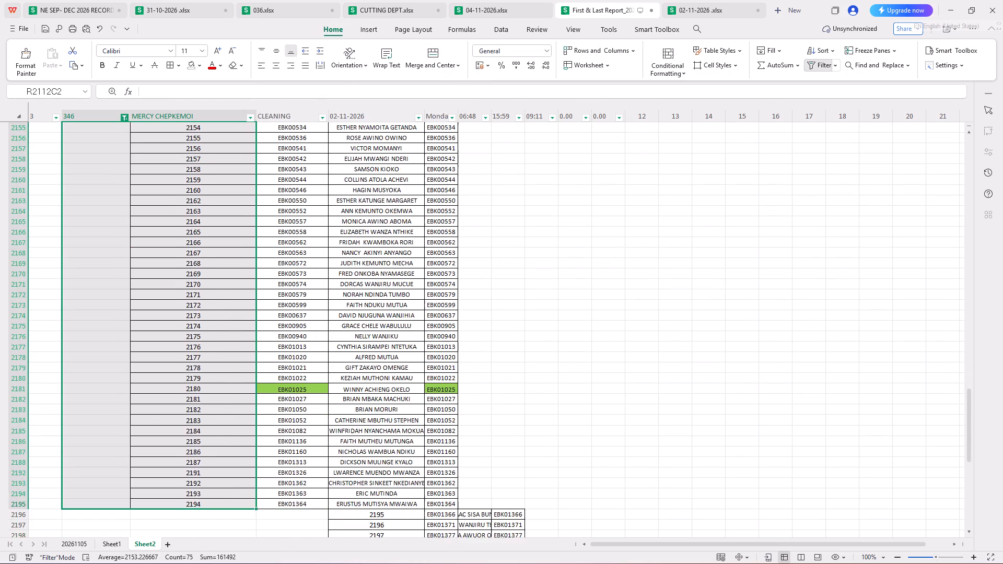
{"action": "scroll", "coordinate": [412, 311], "scroll_direction": "down", "scroll_amount": 3}
{"action": "scroll", "coordinate": [402, 432], "scroll_direction": "down", "scroll_amount": 8}
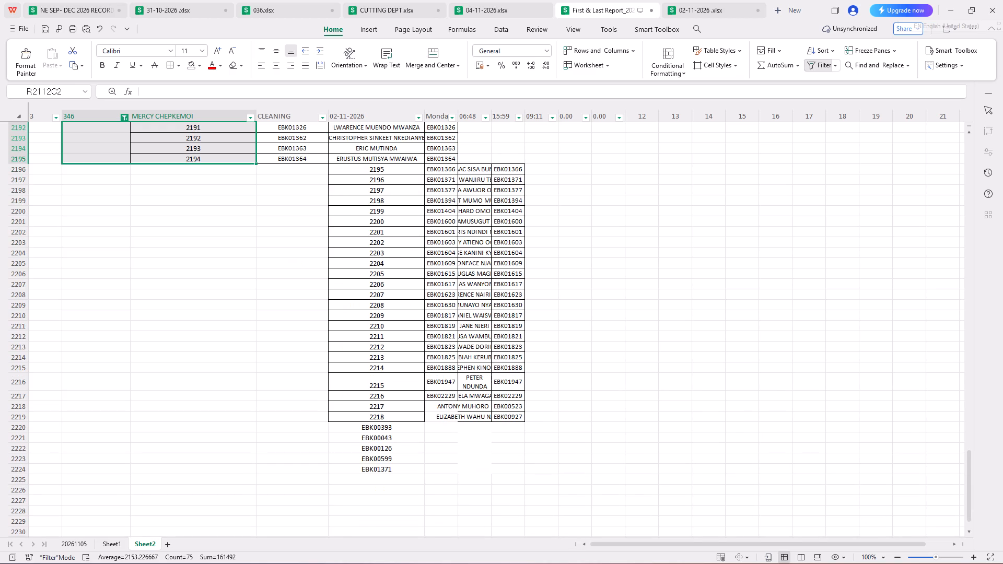
{"action": "scroll", "coordinate": [402, 434], "scroll_direction": "up", "scroll_amount": 5}
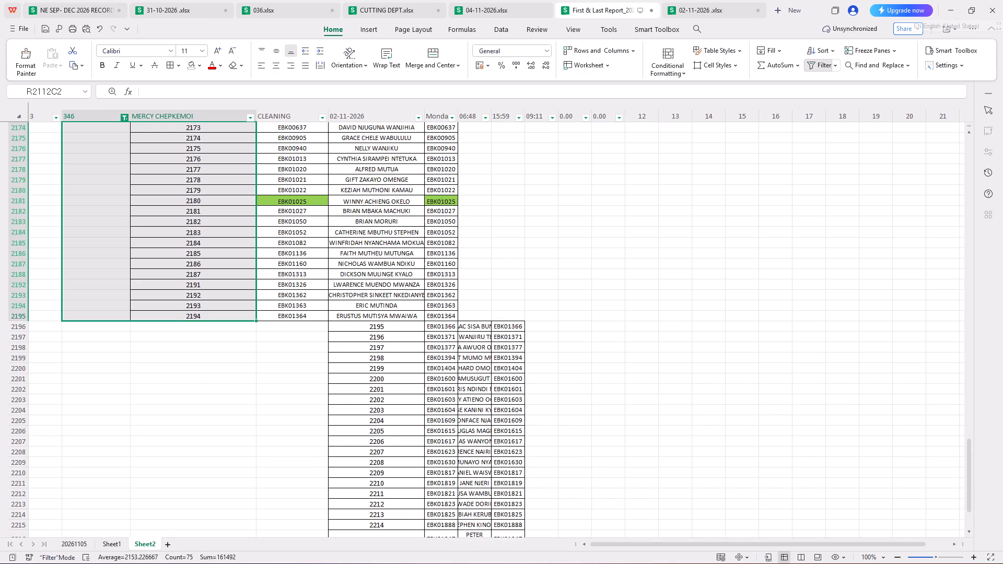
{"action": "scroll", "coordinate": [402, 434], "scroll_direction": "up", "scroll_amount": 20}
{"action": "scroll", "coordinate": [402, 434], "scroll_direction": "up", "scroll_amount": 4}
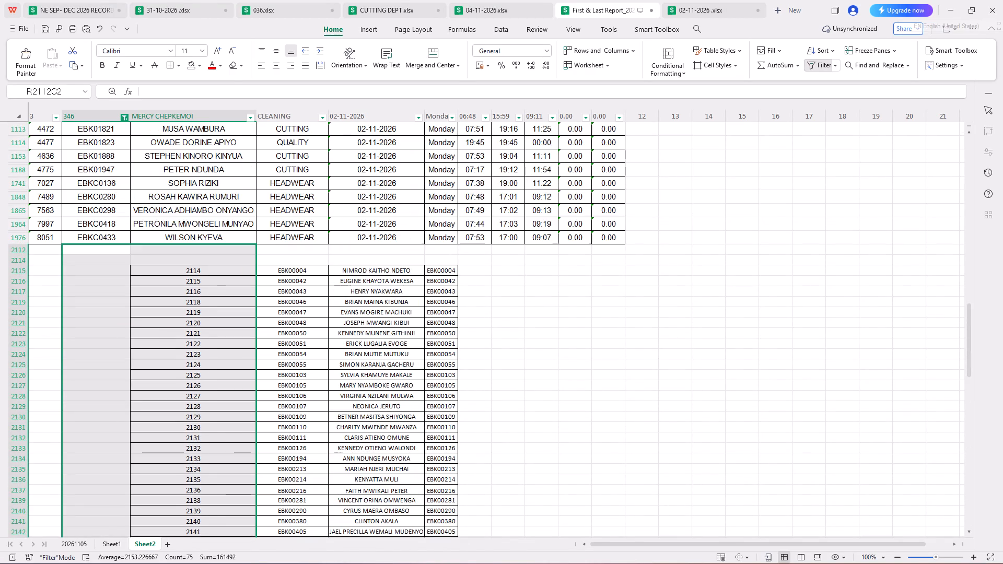
{"action": "left_click", "coordinate": [22, 248]}
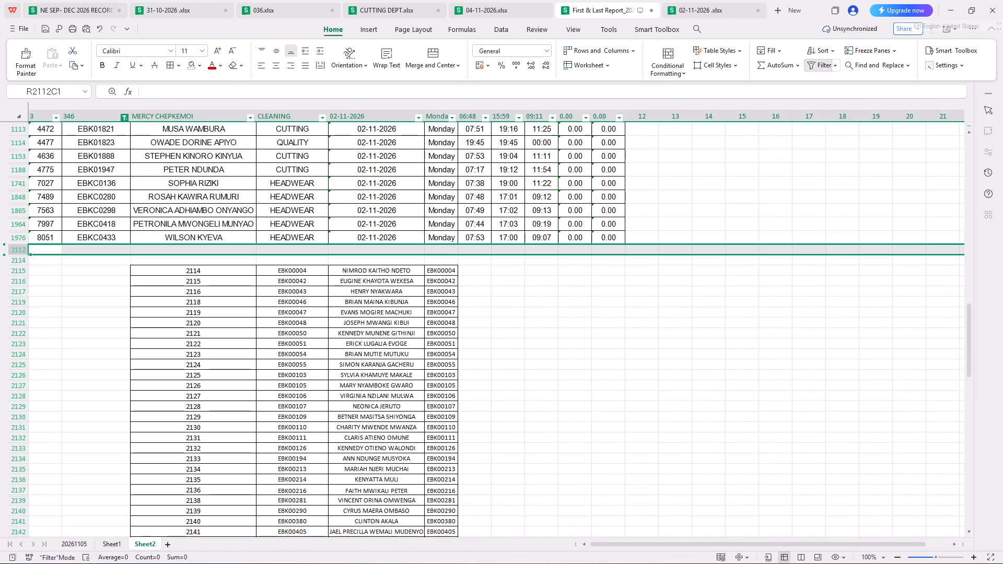
{"action": "left_click", "coordinate": [19, 263]}
{"action": "left_click", "coordinate": [19, 260]}
{"action": "scroll", "coordinate": [54, 314], "scroll_direction": "down", "scroll_amount": 4}
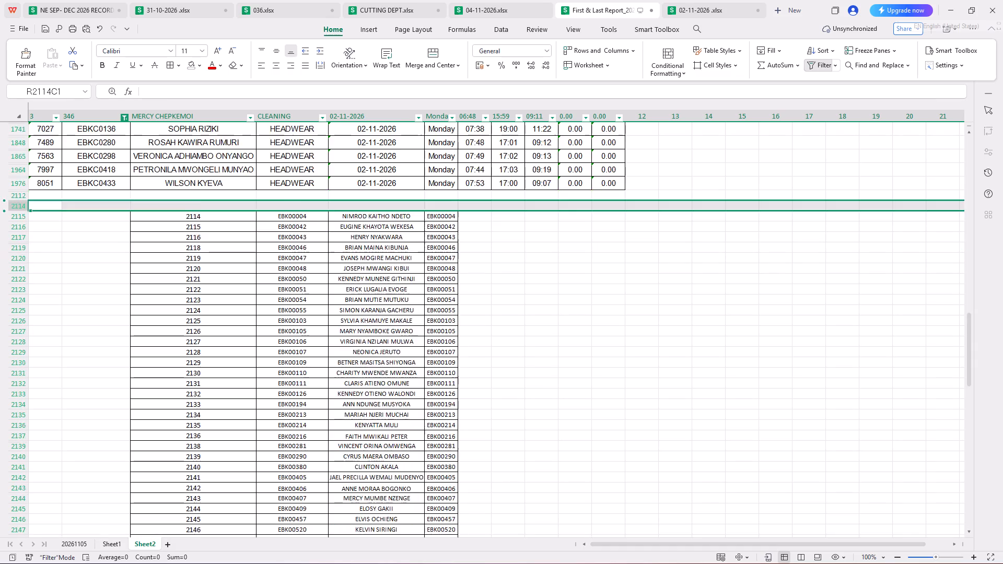
{"action": "scroll", "coordinate": [79, 348], "scroll_direction": "down", "scroll_amount": 15}
{"action": "scroll", "coordinate": [276, 312], "scroll_direction": "down", "scroll_amount": 5}
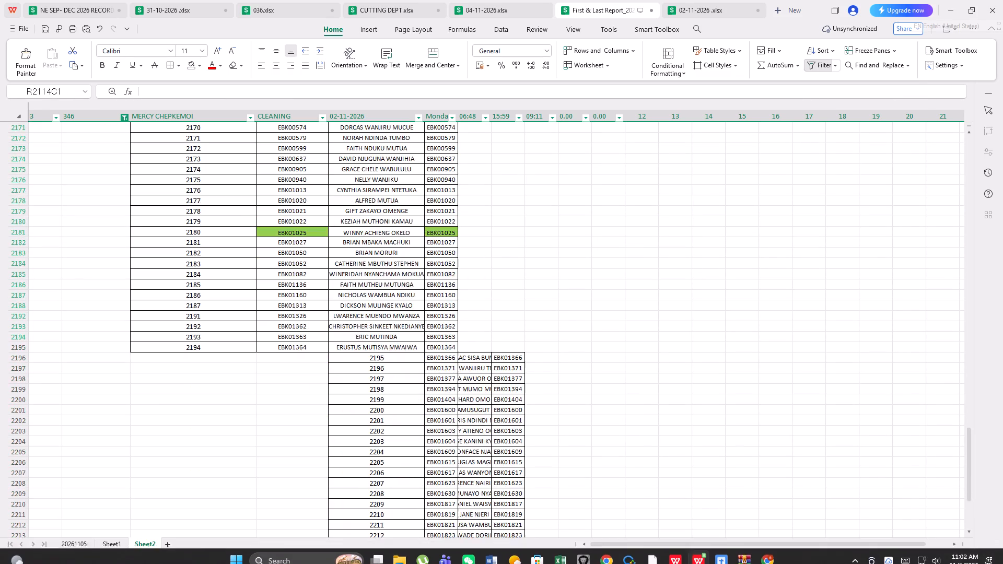
{"action": "scroll", "coordinate": [246, 349], "scroll_direction": "down", "scroll_amount": 11}
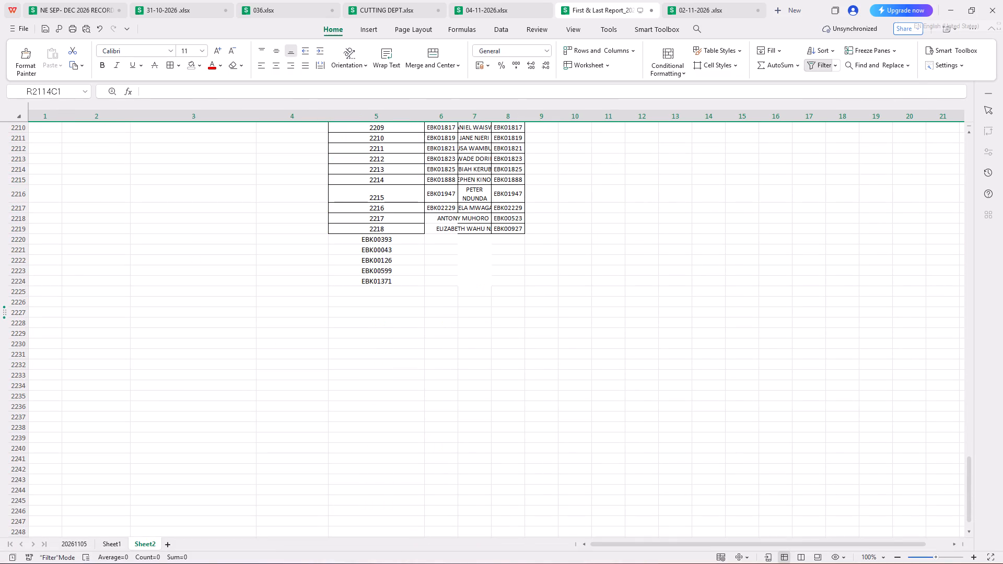
{"action": "left_click", "coordinate": [18, 312], "text": "ctrl+shift"}
{"action": "right_click", "coordinate": [86, 242]}
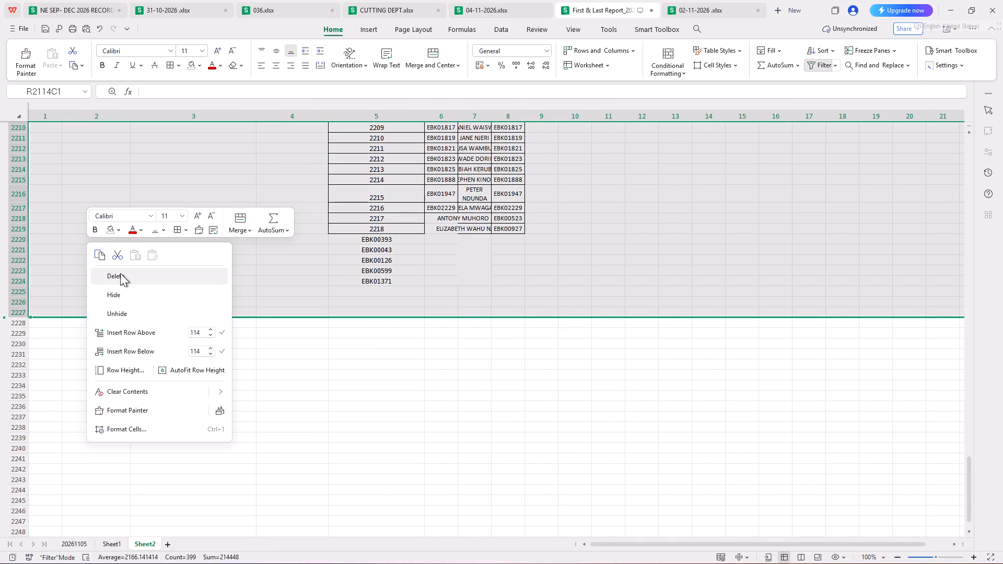
{"action": "left_click", "coordinate": [120, 273]}
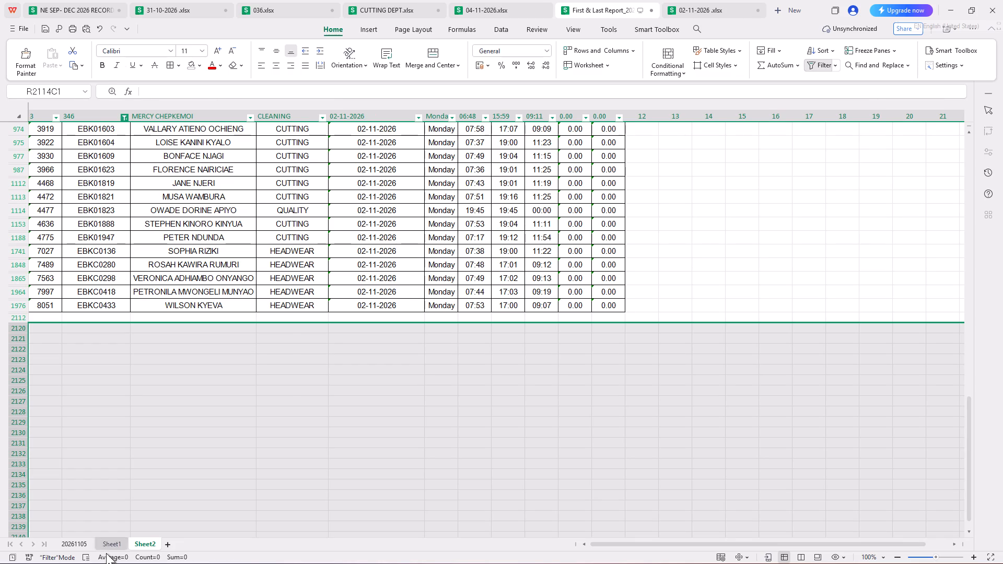
Copy the cutting list from Sheet1, columns 7 to 10, and paste it into Sheet2 starting at row 2120, column 1.
{"action": "left_click", "coordinate": [108, 543]}
{"action": "scroll", "coordinate": [265, 425], "scroll_direction": "down", "scroll_amount": 3}
{"action": "right_click_drag", "start_coordinate": [277, 386], "coordinate": [278, 379]}
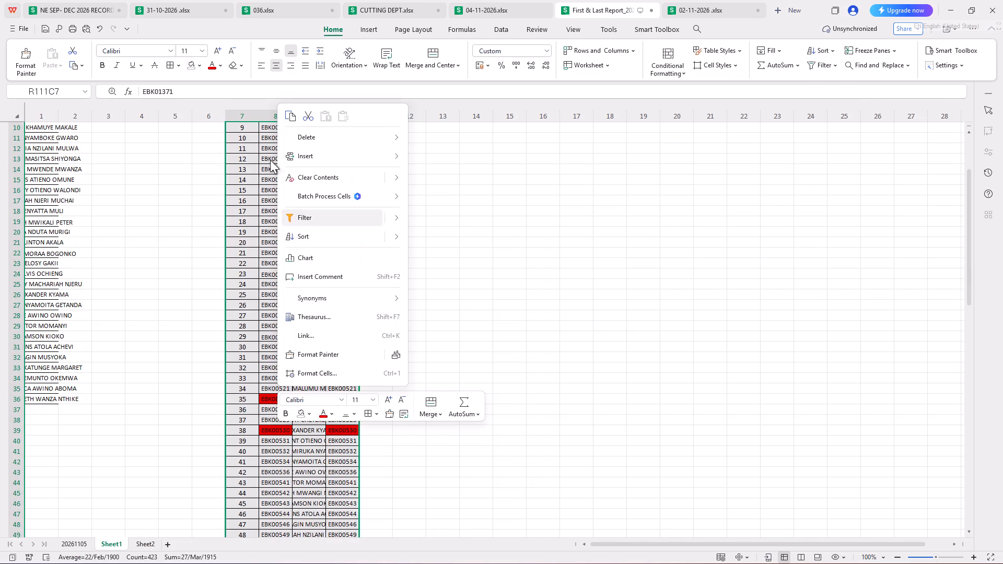
{"action": "left_click", "coordinate": [290, 118]}
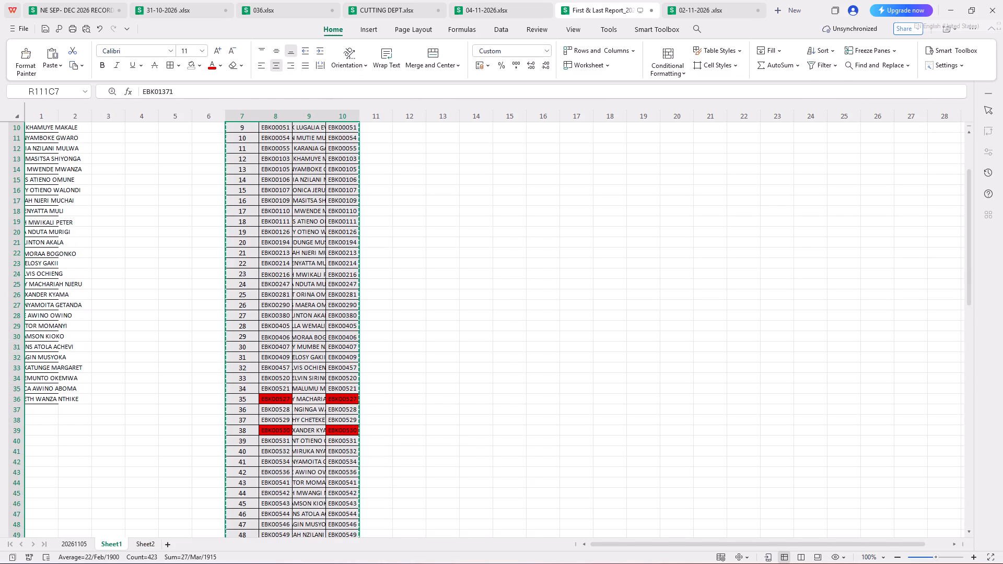
{"action": "left_click", "coordinate": [694, 11]}
{"action": "left_click_drag", "start_coordinate": [587, 4], "coordinate": [582, 10]}
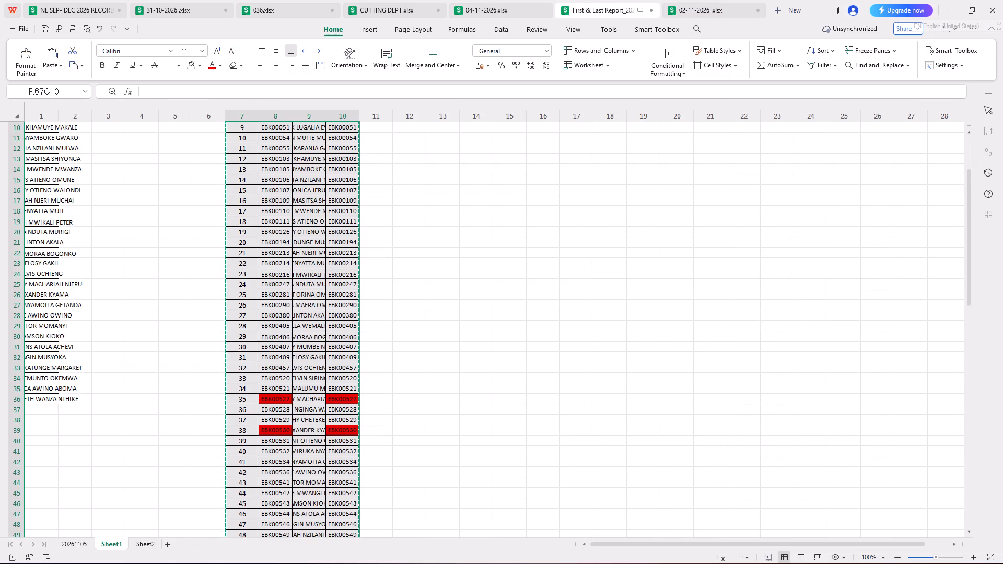
{"action": "scroll", "coordinate": [174, 233], "scroll_direction": "down", "scroll_amount": 5}
{"action": "left_click", "coordinate": [153, 544]}
{"action": "scroll", "coordinate": [270, 413], "scroll_direction": "down", "scroll_amount": 4}
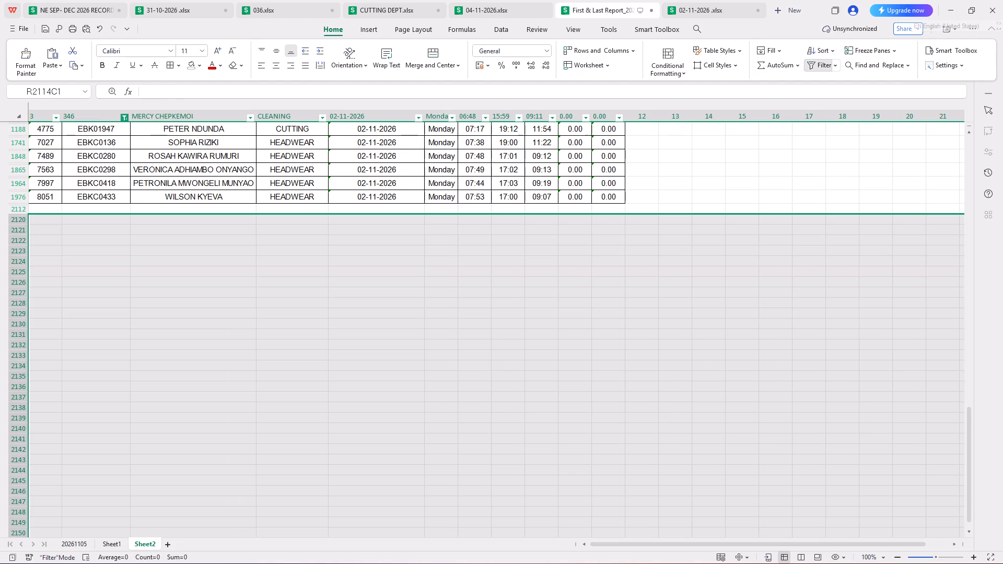
{"action": "left_click", "coordinate": [57, 222]}
{"action": "right_click", "coordinate": [57, 222]}
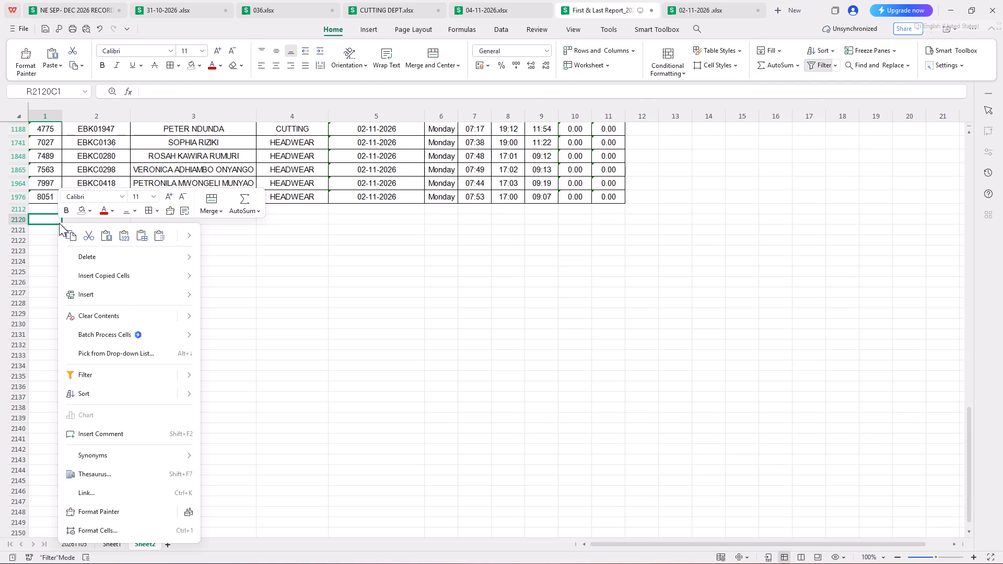
{"action": "left_click", "coordinate": [105, 239]}
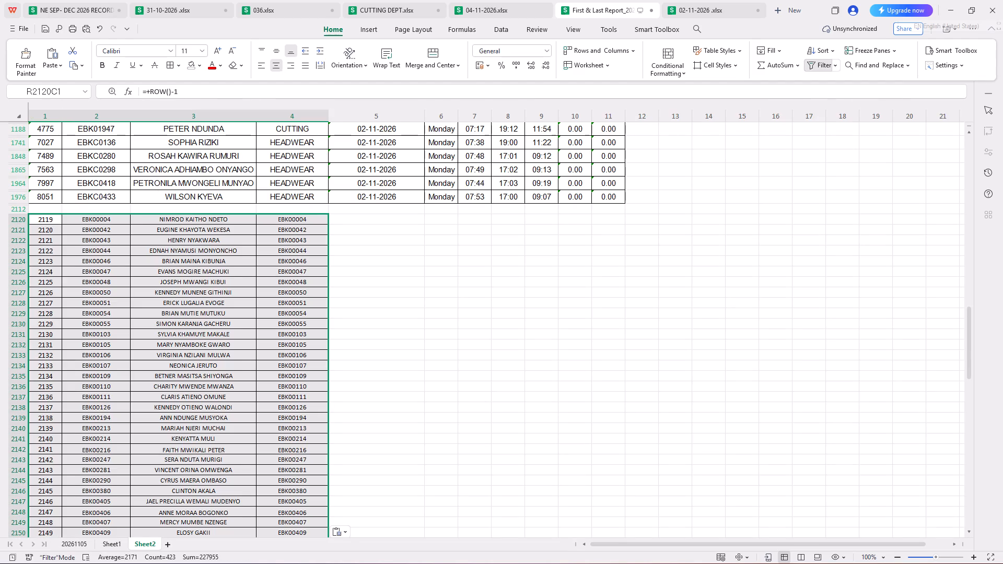
Highlight duplicate values in Sheet2's columns 2 and 3 with light red fill and dark red text using conditional formatting.
{"action": "left_click_drag", "start_coordinate": [431, 358], "coordinate": [426, 358]}
{"action": "scroll", "coordinate": [138, 157], "scroll_direction": "up", "scroll_amount": 2}
{"action": "left_click_drag", "start_coordinate": [72, 115], "coordinate": [259, 114]}
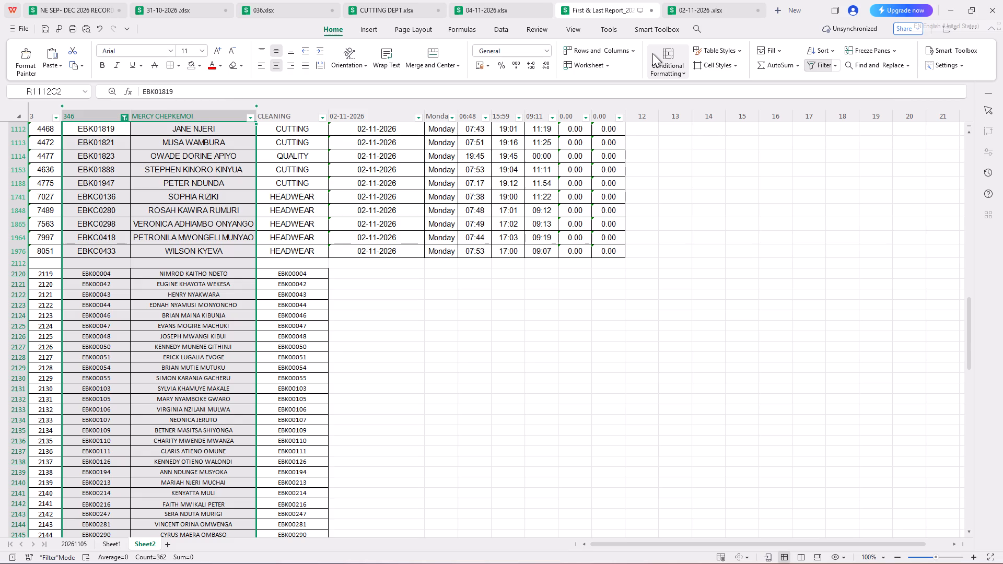
{"action": "left_click", "coordinate": [652, 53]}
{"action": "left_click", "coordinate": [807, 204]}
{"action": "left_click", "coordinate": [582, 304]}
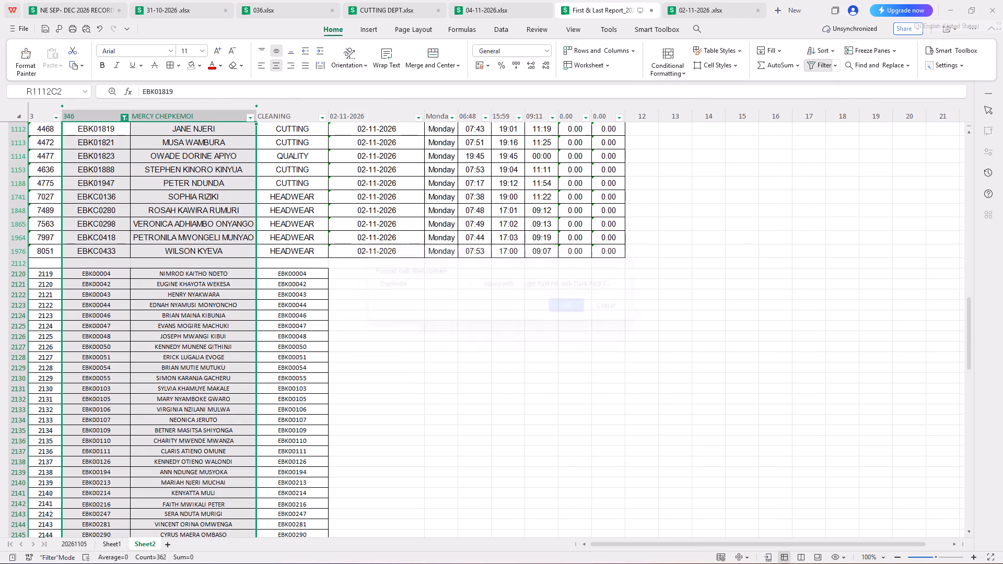
Reapply the pink cell-colour filter on column 2 of Sheet2.
{"action": "left_click", "coordinate": [125, 118]}
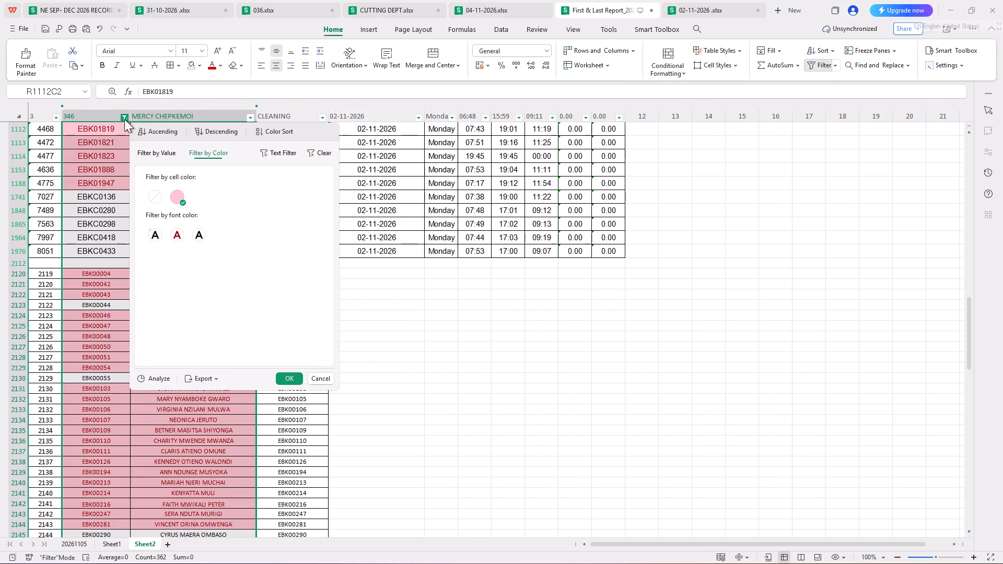
{"action": "left_click", "coordinate": [285, 381]}
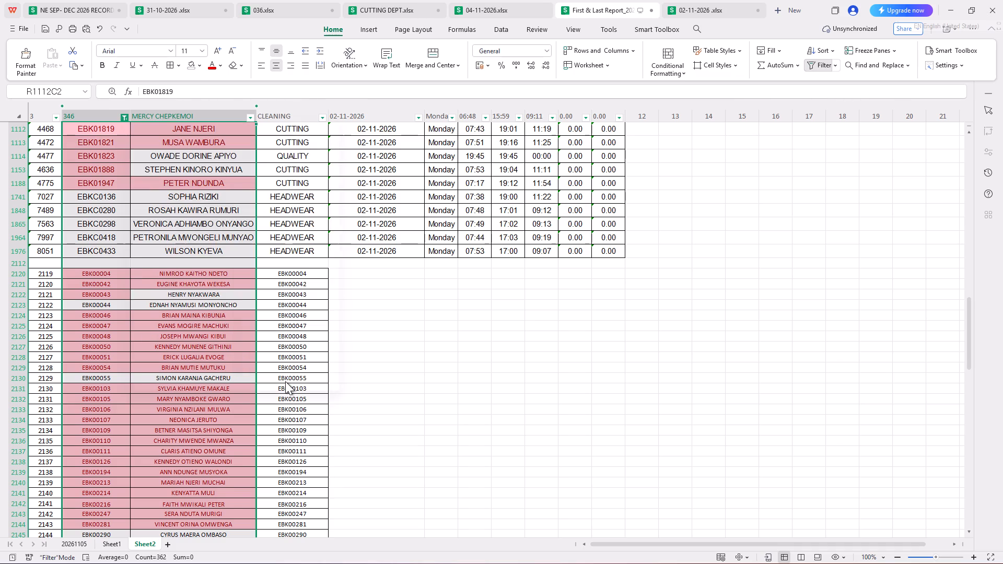
Review the filtered staff IDs and names in columns 2 and 3, from row 49 down to the pasted cutting list's end.
{"action": "scroll", "coordinate": [286, 382], "scroll_direction": "up", "scroll_amount": 5}
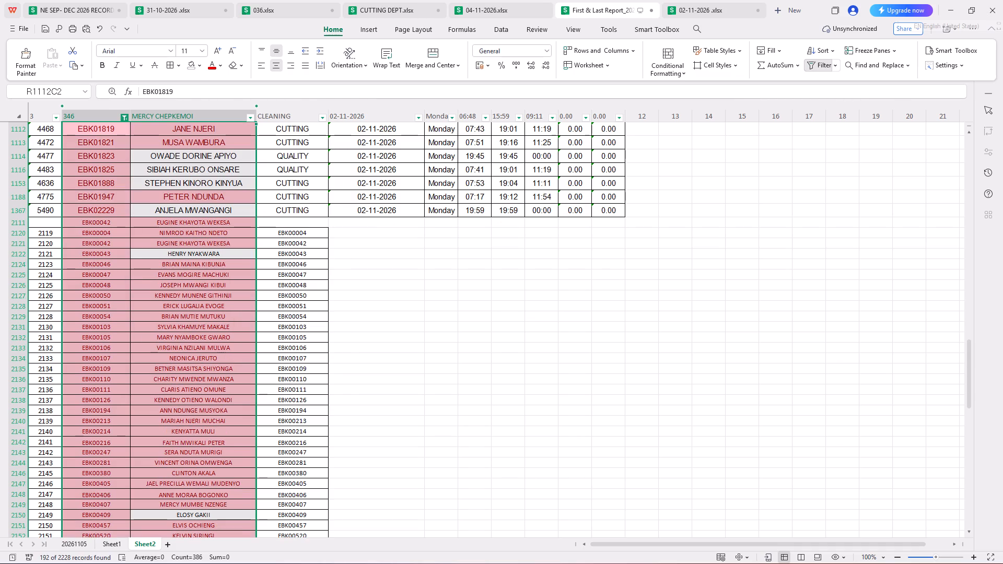
{"action": "scroll", "coordinate": [286, 382], "scroll_direction": "up", "scroll_amount": 20}
{"action": "scroll", "coordinate": [286, 382], "scroll_direction": "up", "scroll_amount": 3}
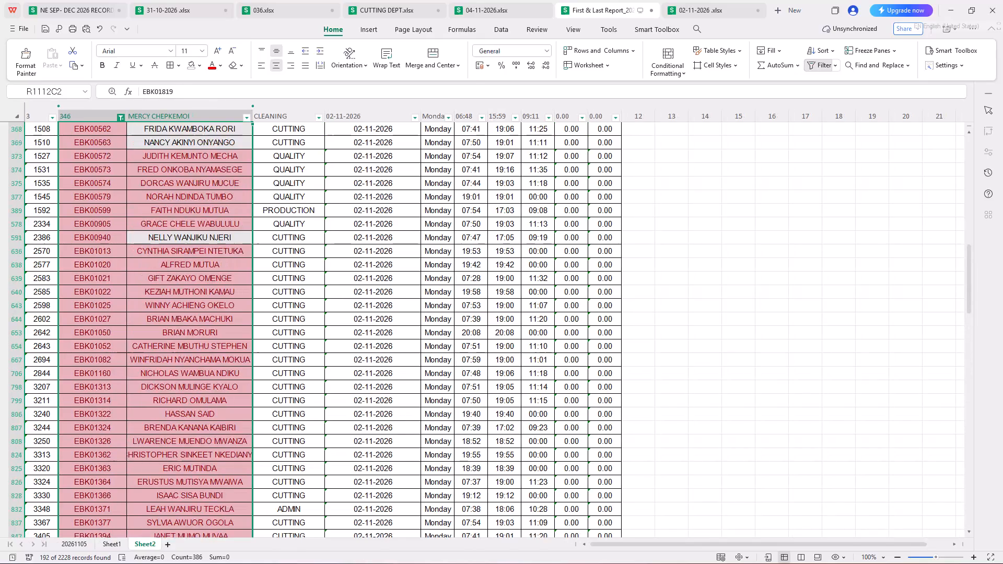
{"action": "scroll", "coordinate": [286, 382], "scroll_direction": "up", "scroll_amount": 20}
{"action": "scroll", "coordinate": [286, 382], "scroll_direction": "up", "scroll_amount": 11}
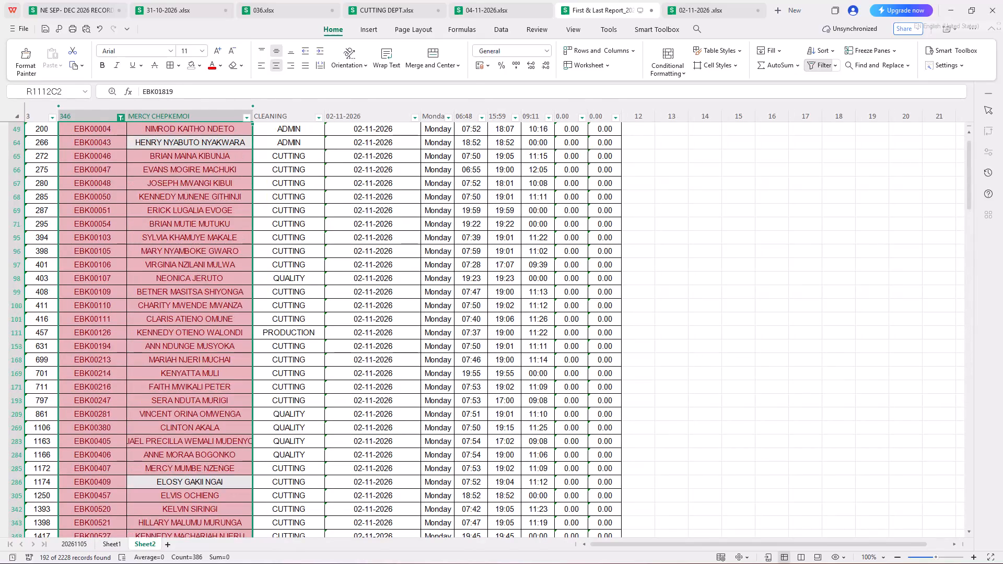
{"action": "scroll", "coordinate": [287, 382], "scroll_direction": "up", "scroll_amount": 12}
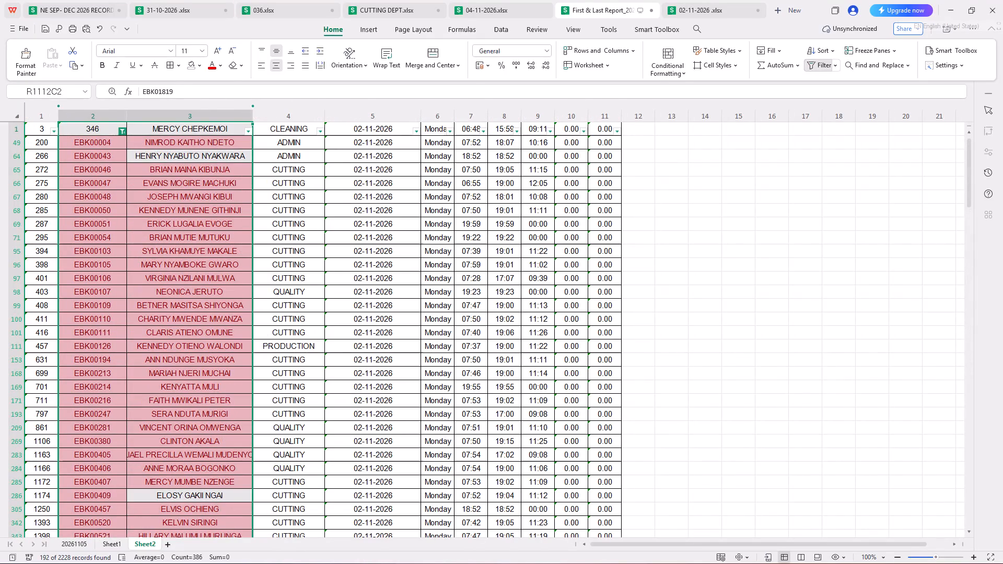
{"action": "left_click_drag", "start_coordinate": [97, 146], "coordinate": [194, 146]}
{"action": "scroll", "coordinate": [194, 146], "scroll_direction": "down", "scroll_amount": 5}
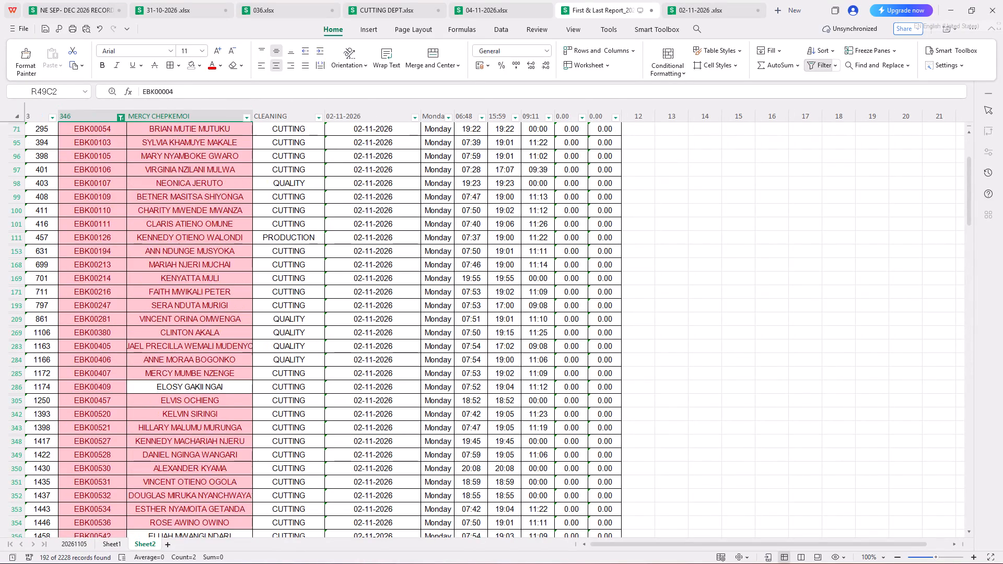
{"action": "scroll", "coordinate": [179, 222], "scroll_direction": "down", "scroll_amount": 14}
{"action": "scroll", "coordinate": [166, 400], "scroll_direction": "down", "scroll_amount": 6}
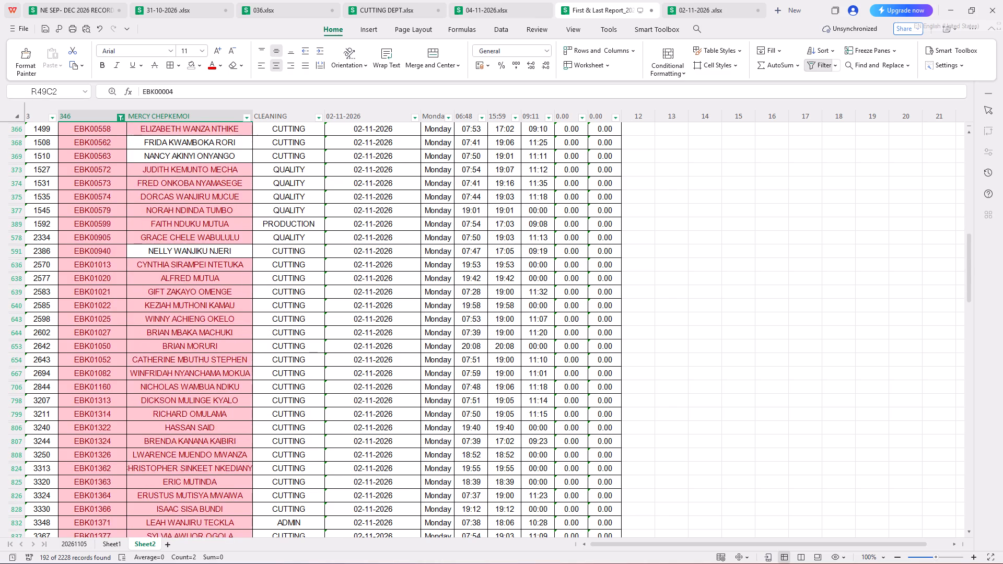
{"action": "scroll", "coordinate": [161, 413], "scroll_direction": "down", "scroll_amount": 17}
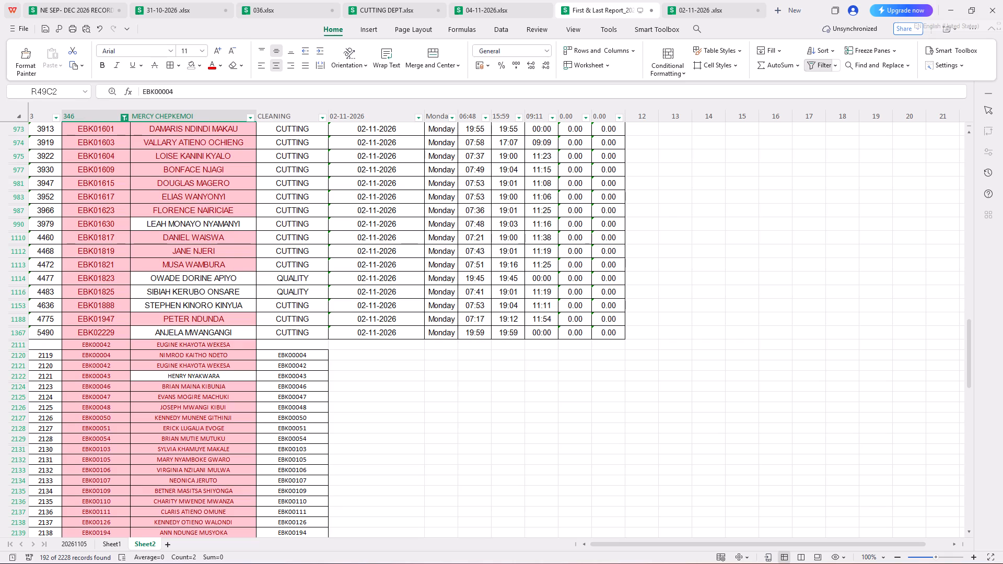
{"action": "scroll", "coordinate": [87, 328], "scroll_direction": "down", "scroll_amount": 6}
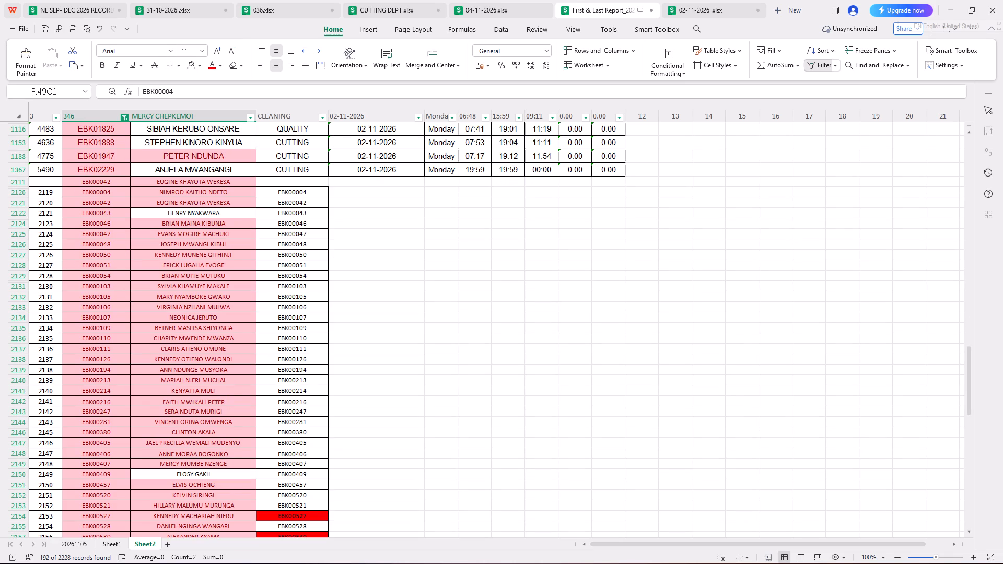
{"action": "scroll", "coordinate": [106, 269], "scroll_direction": "up", "scroll_amount": 5}
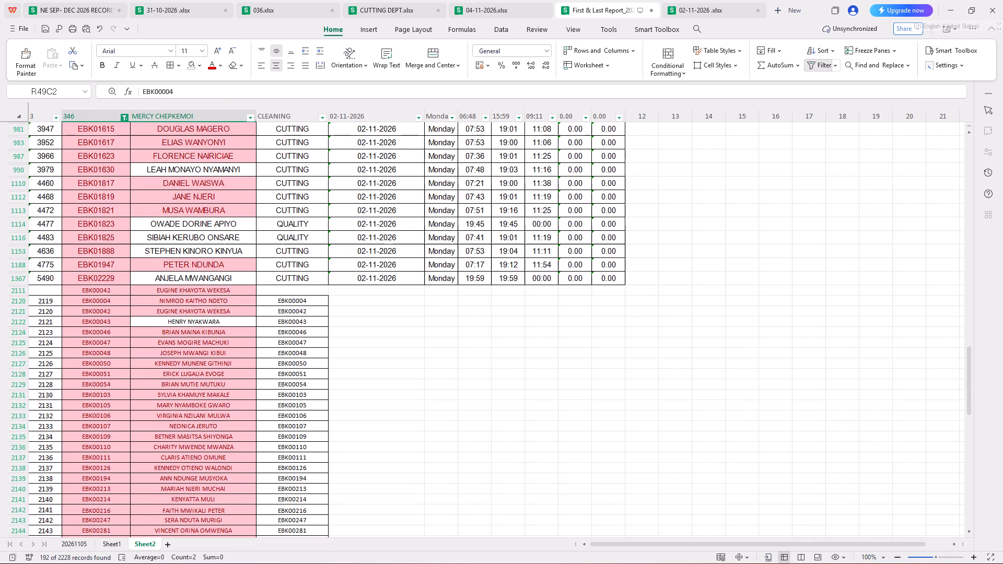
{"action": "scroll", "coordinate": [106, 283], "scroll_direction": "down", "scroll_amount": 20}
{"action": "scroll", "coordinate": [106, 283], "scroll_direction": "down", "scroll_amount": 2}
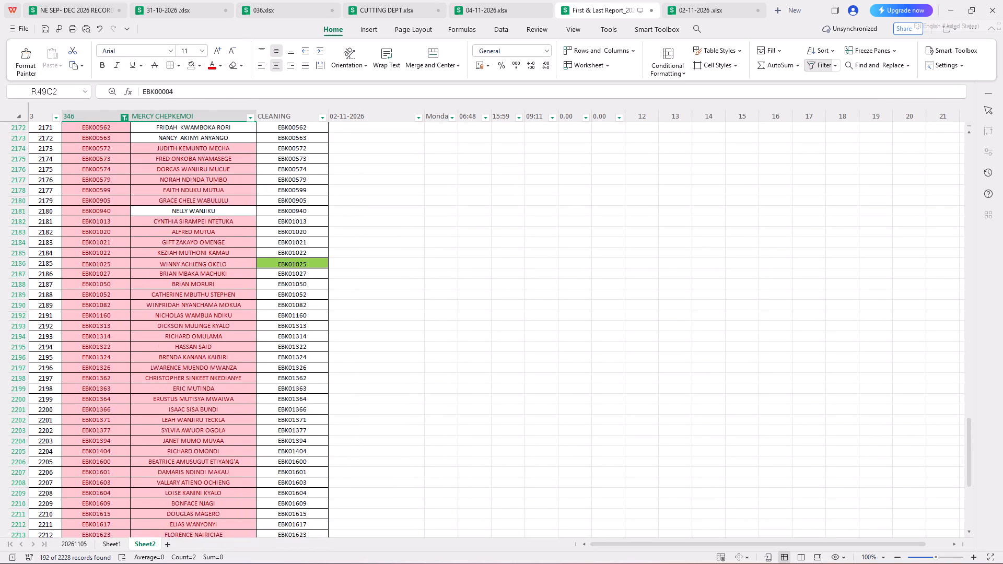
{"action": "scroll", "coordinate": [375, 487], "scroll_direction": "down", "scroll_amount": 5}
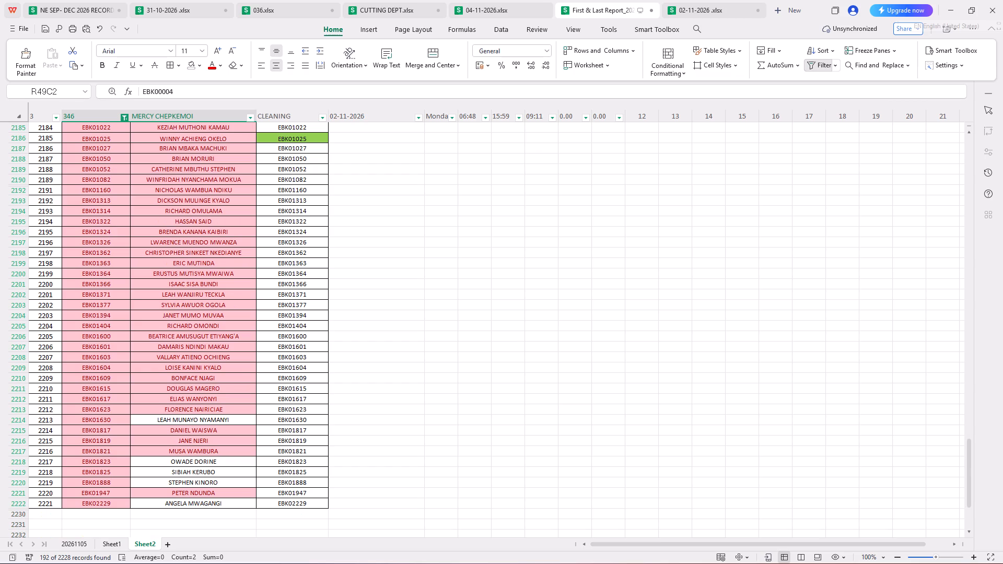
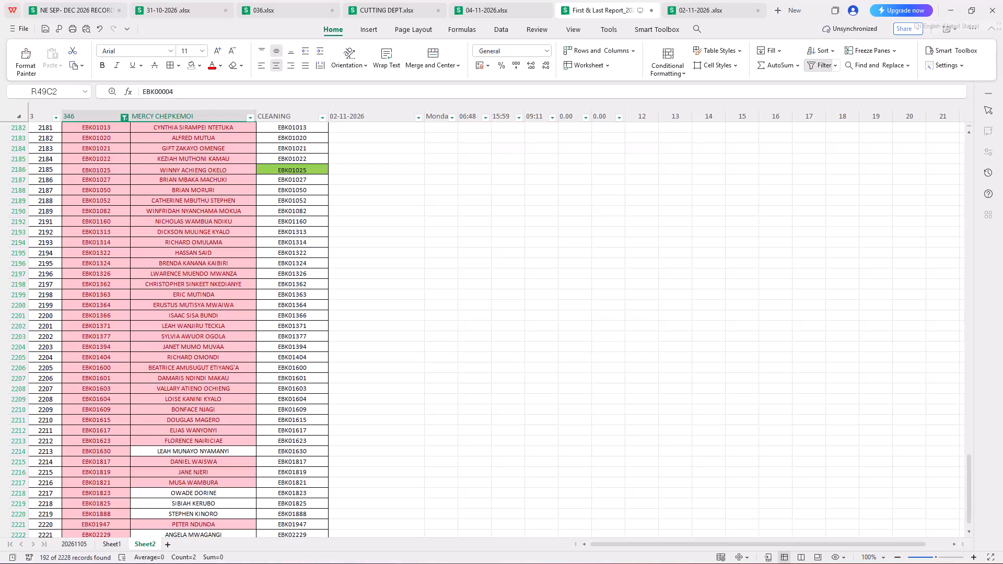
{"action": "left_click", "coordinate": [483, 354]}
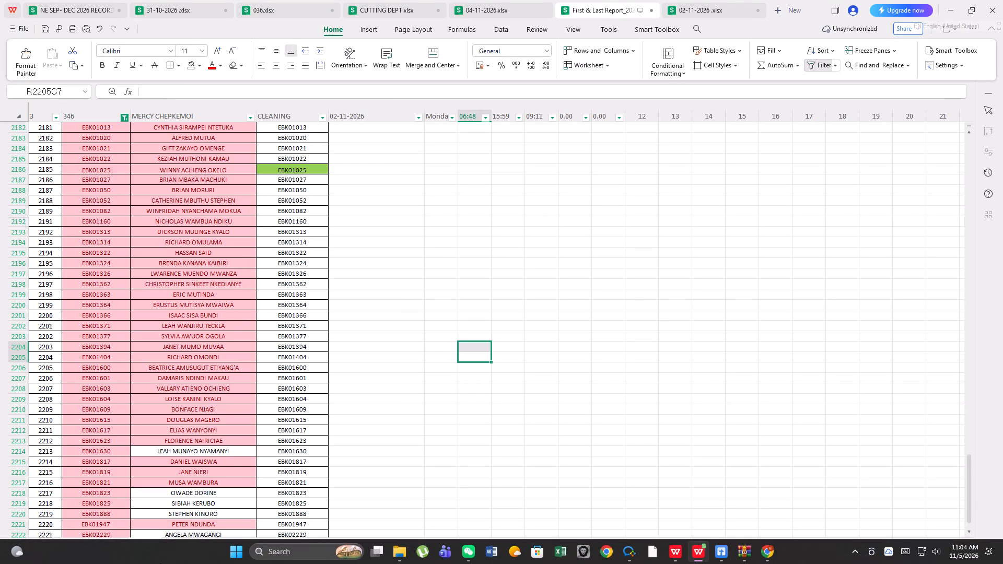
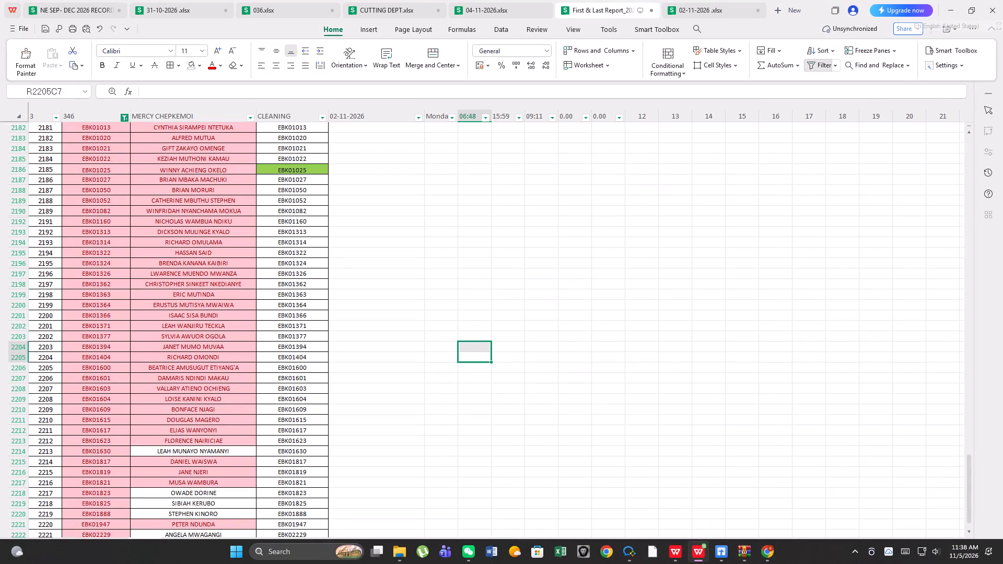
Show the hidden background app icons in the system tray.
{"action": "left_click", "coordinate": [845, 552]}
{"action": "left_click", "coordinate": [849, 554]}
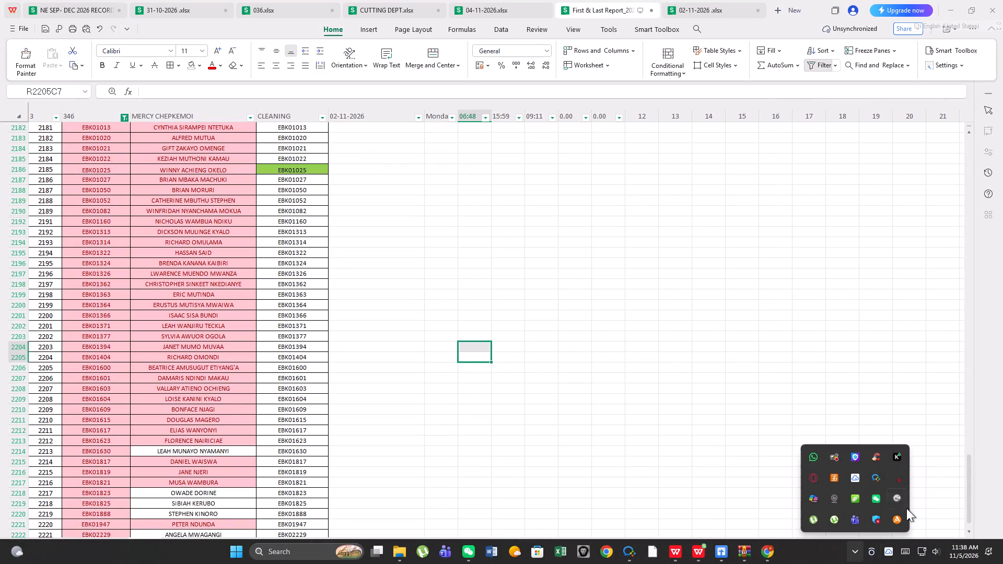